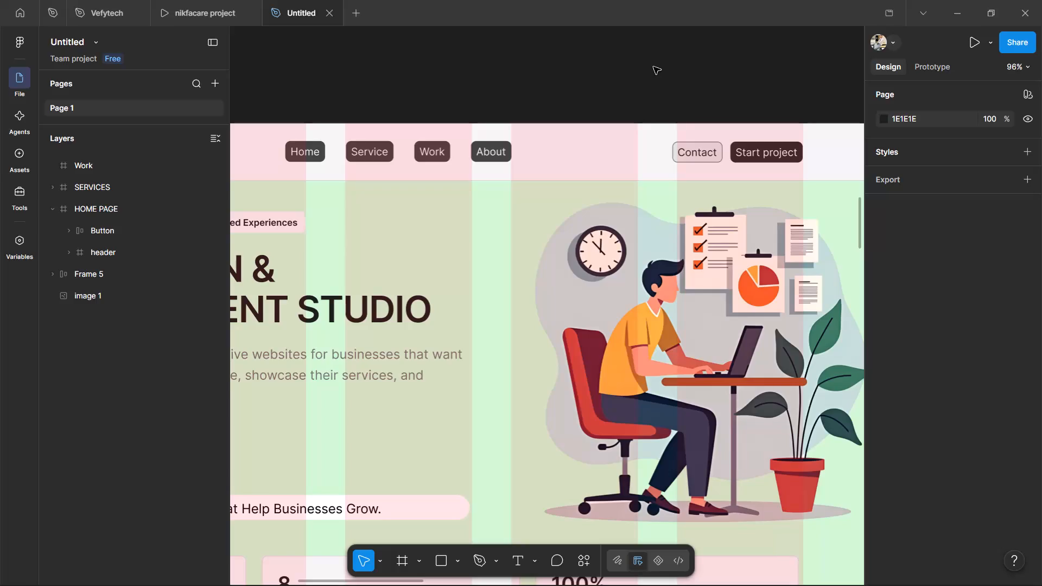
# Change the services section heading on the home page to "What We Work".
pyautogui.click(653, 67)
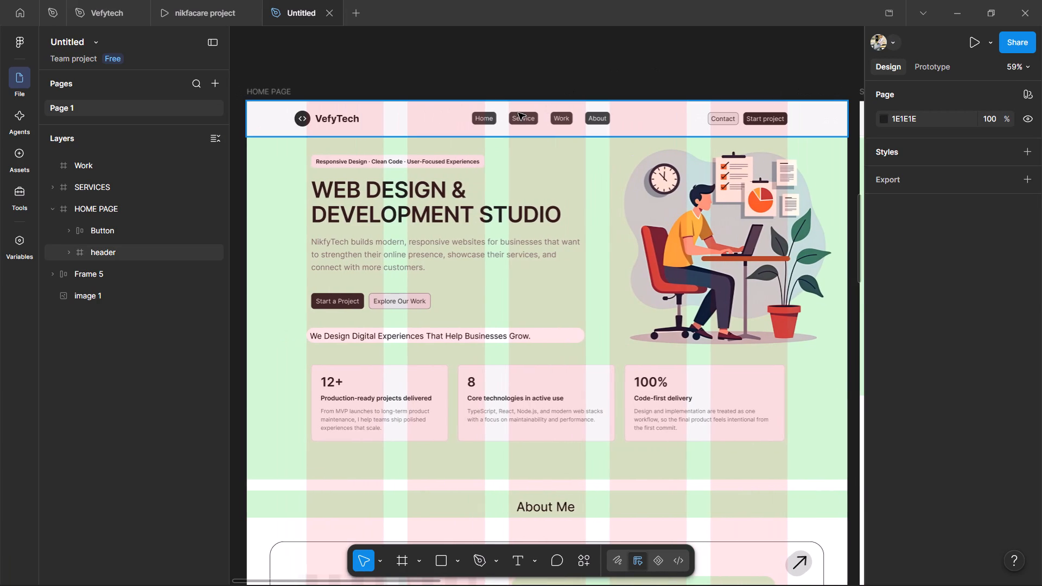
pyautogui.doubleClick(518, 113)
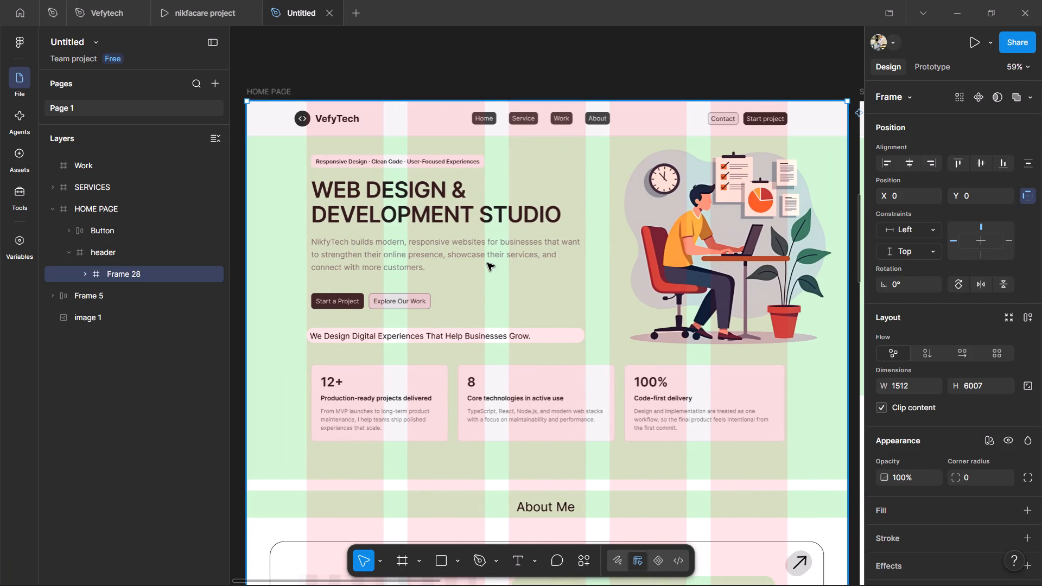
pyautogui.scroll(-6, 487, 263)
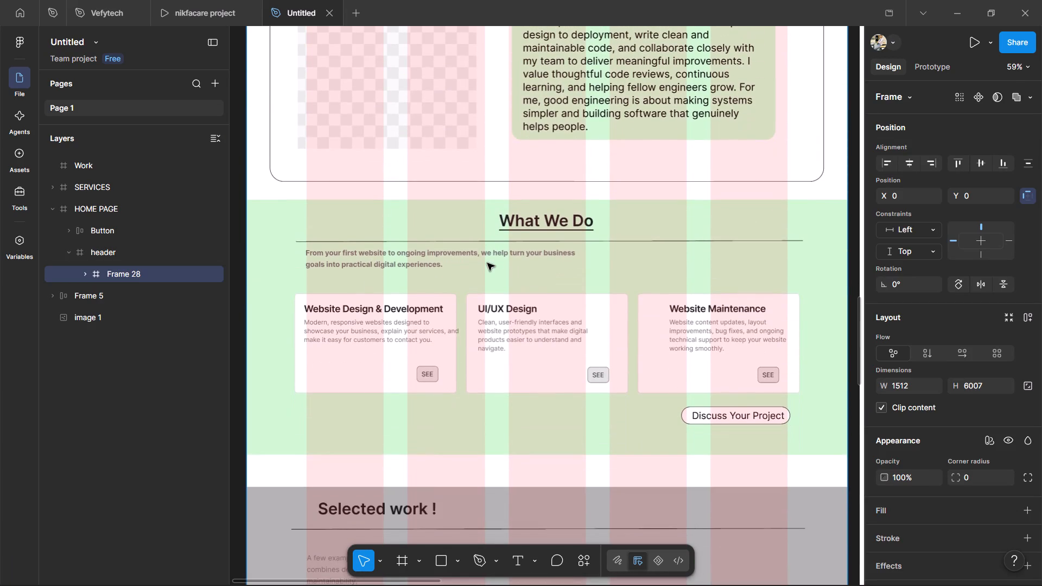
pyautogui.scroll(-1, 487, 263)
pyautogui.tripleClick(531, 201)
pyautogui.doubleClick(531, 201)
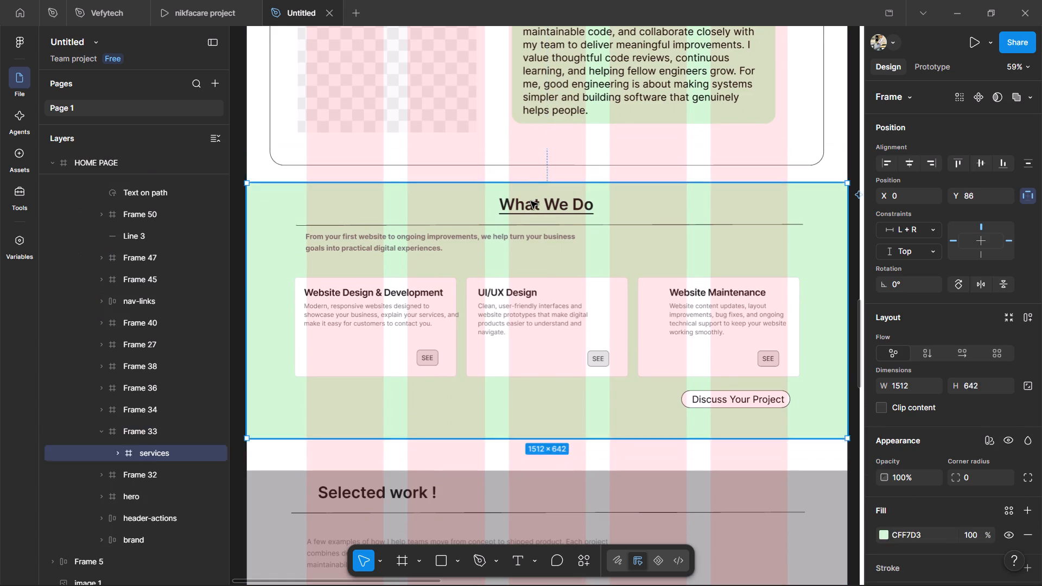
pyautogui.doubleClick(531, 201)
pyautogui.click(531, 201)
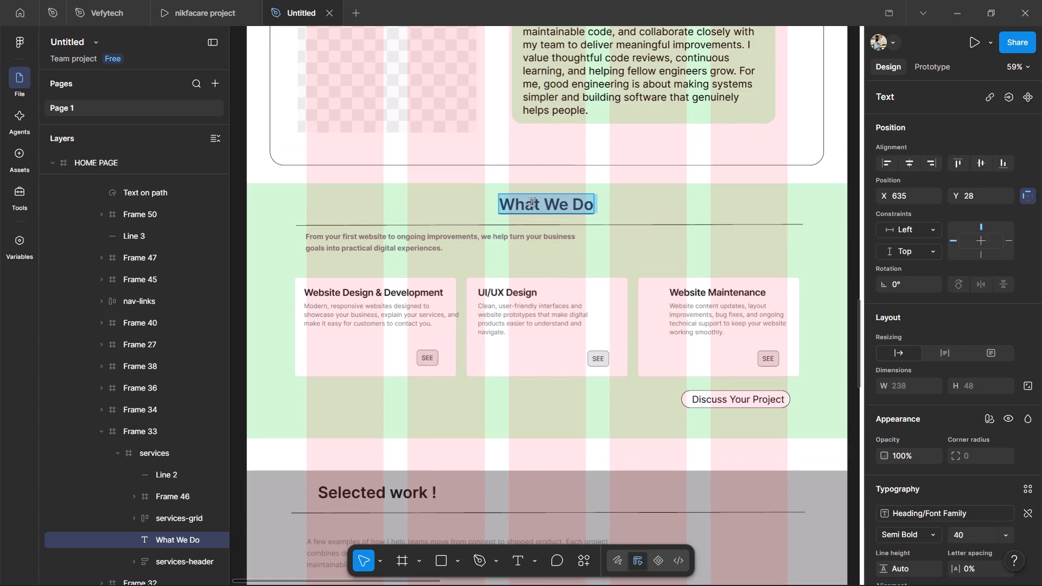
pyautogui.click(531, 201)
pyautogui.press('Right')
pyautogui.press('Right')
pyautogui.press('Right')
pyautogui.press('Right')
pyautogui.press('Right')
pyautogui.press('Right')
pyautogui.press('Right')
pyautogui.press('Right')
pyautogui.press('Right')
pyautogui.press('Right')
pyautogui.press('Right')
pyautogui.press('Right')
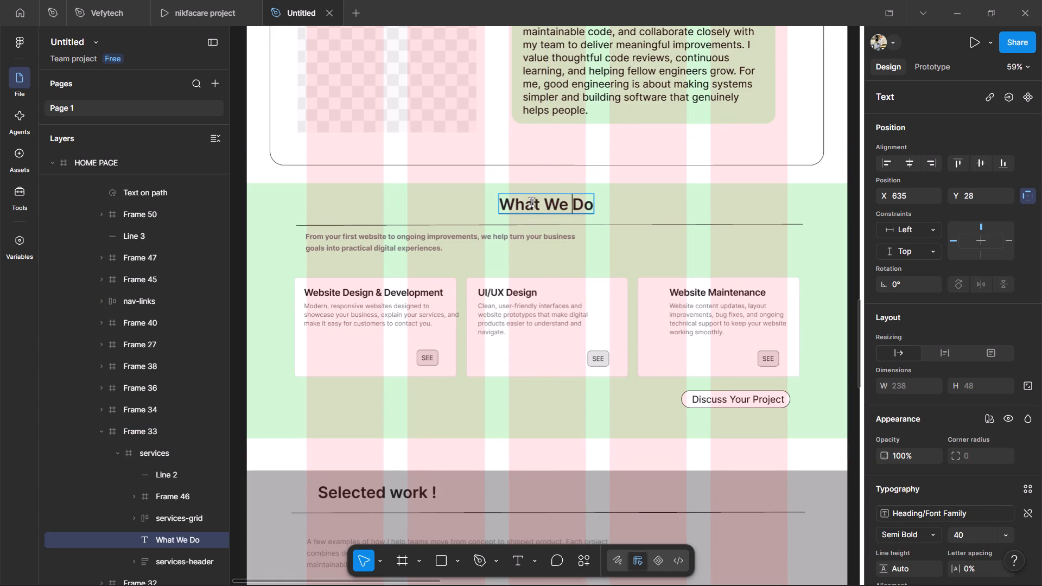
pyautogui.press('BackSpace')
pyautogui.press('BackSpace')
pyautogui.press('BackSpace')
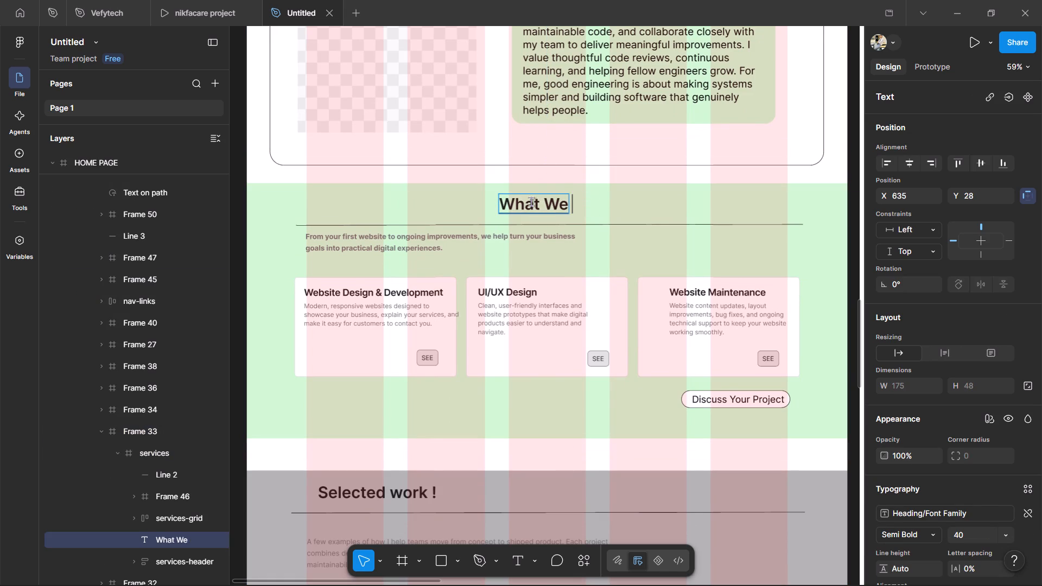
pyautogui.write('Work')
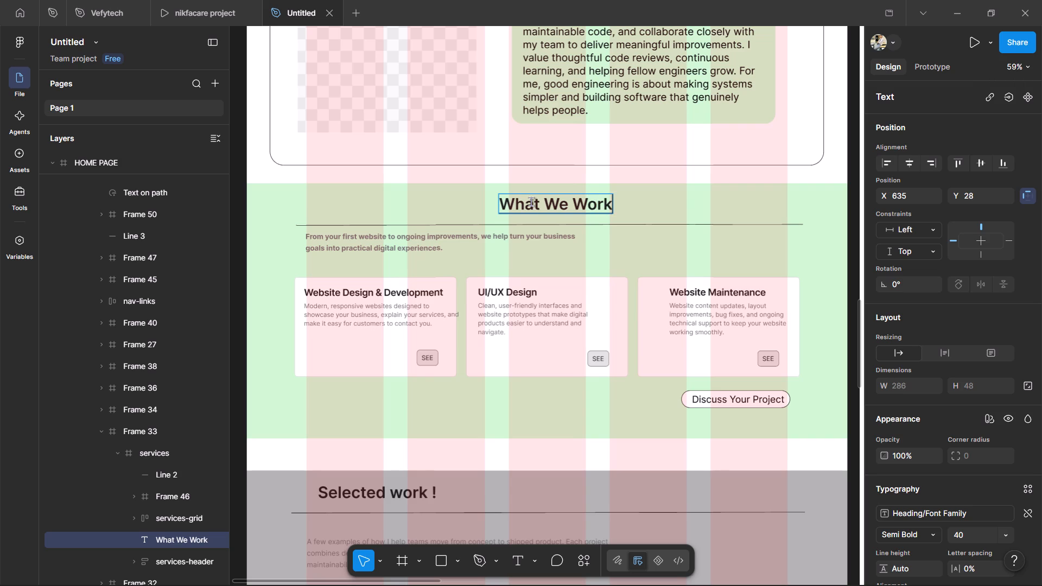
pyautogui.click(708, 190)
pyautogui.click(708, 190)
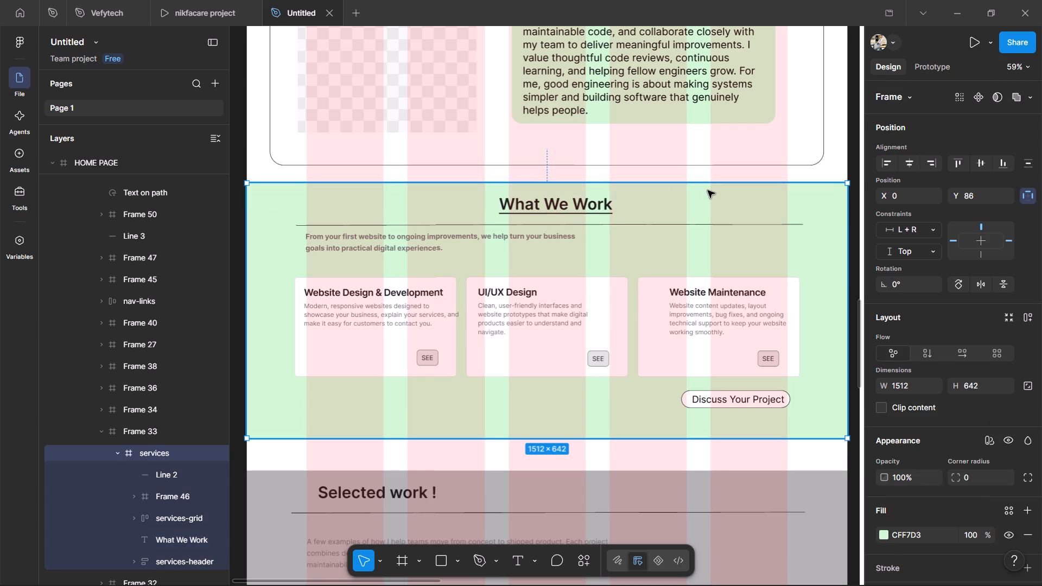
# Replace the last word of the services section heading so it reads "What We Offer".
pyautogui.doubleClick(598, 201)
pyautogui.doubleClick(598, 201)
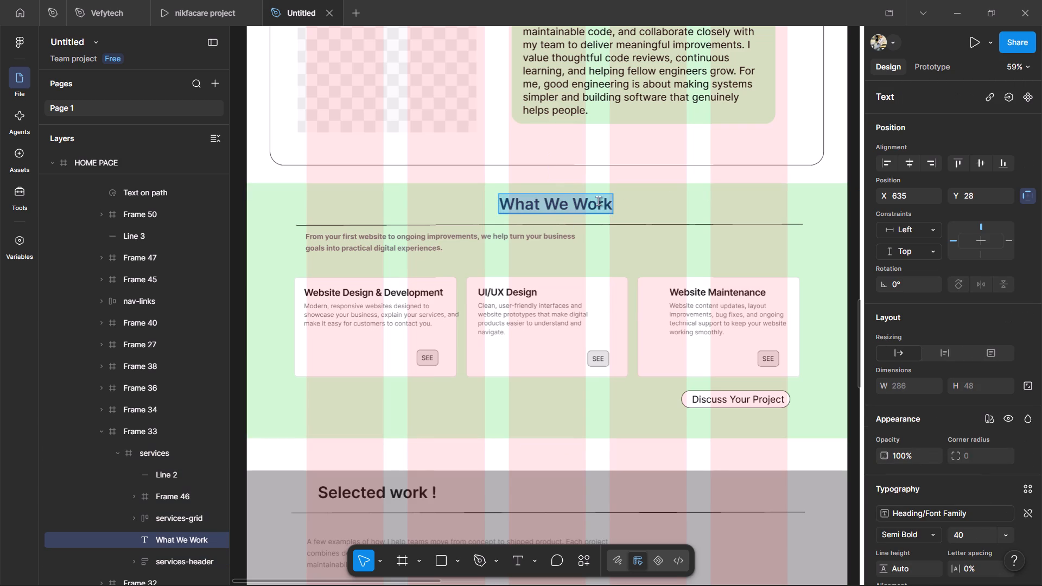
pyautogui.click(598, 201)
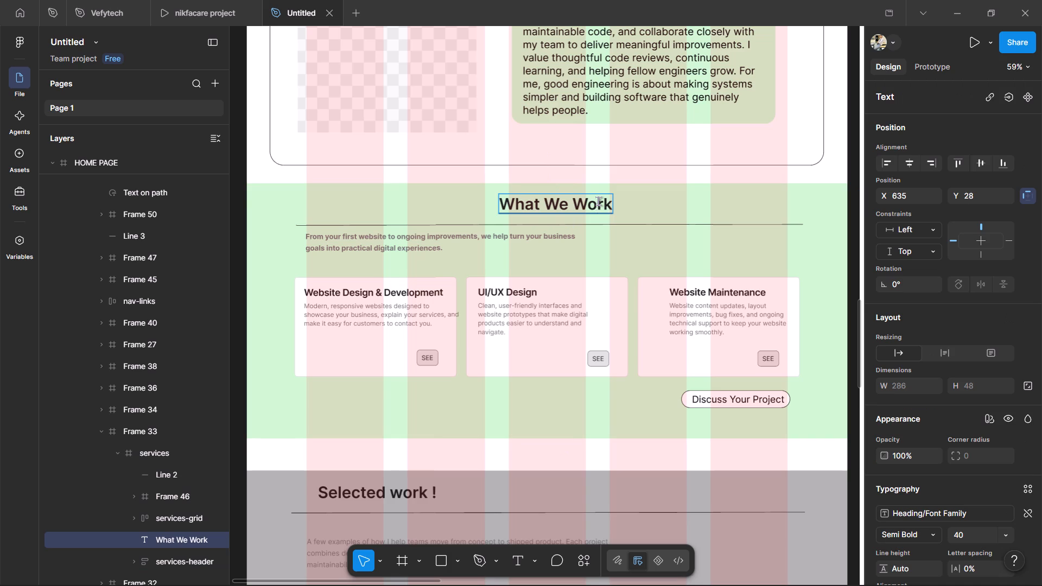
pyautogui.scroll(-6, 598, 201)
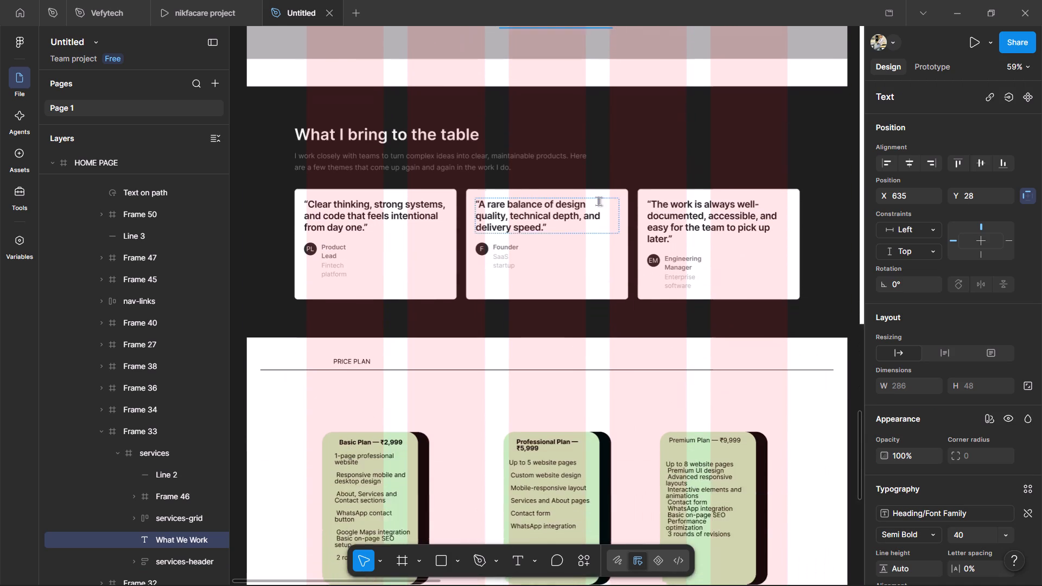
pyautogui.scroll(-2, 598, 201)
pyautogui.scroll(2, 598, 201)
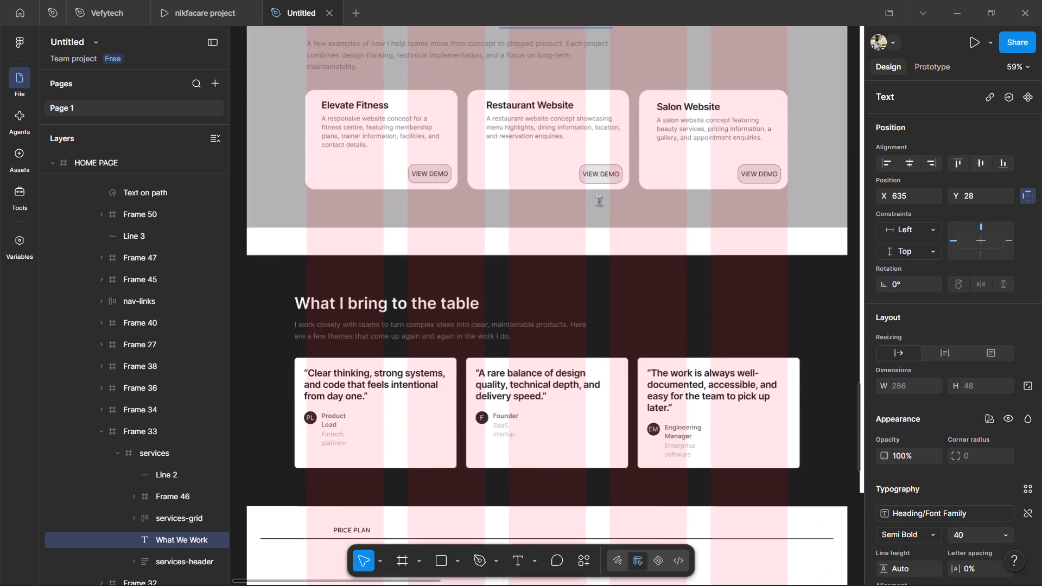
pyautogui.scroll(8, 598, 201)
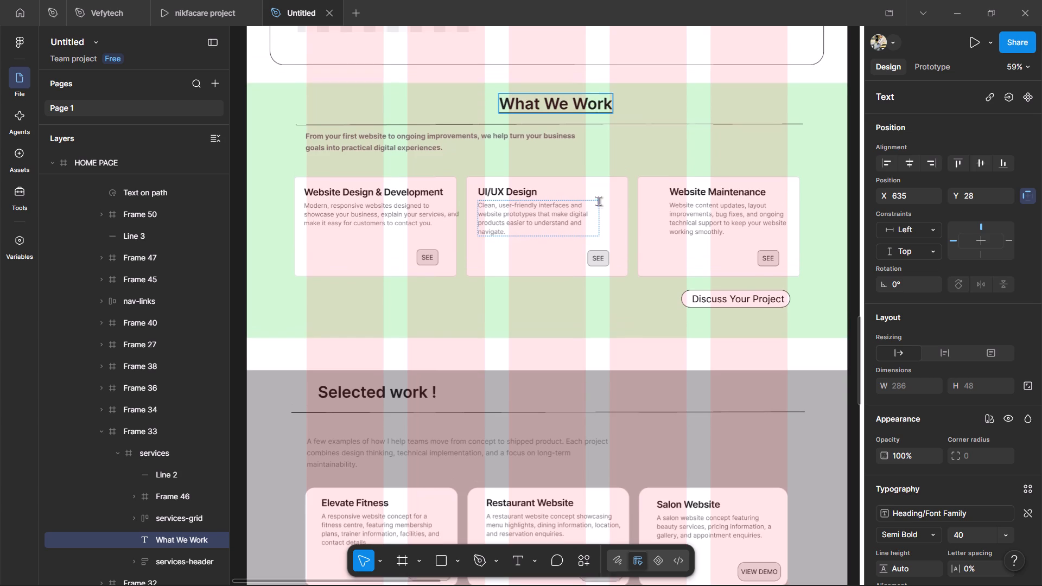
pyautogui.scroll(1, 598, 201)
pyautogui.press('Right')
pyautogui.press('Right')
pyautogui.press('BackSpace')
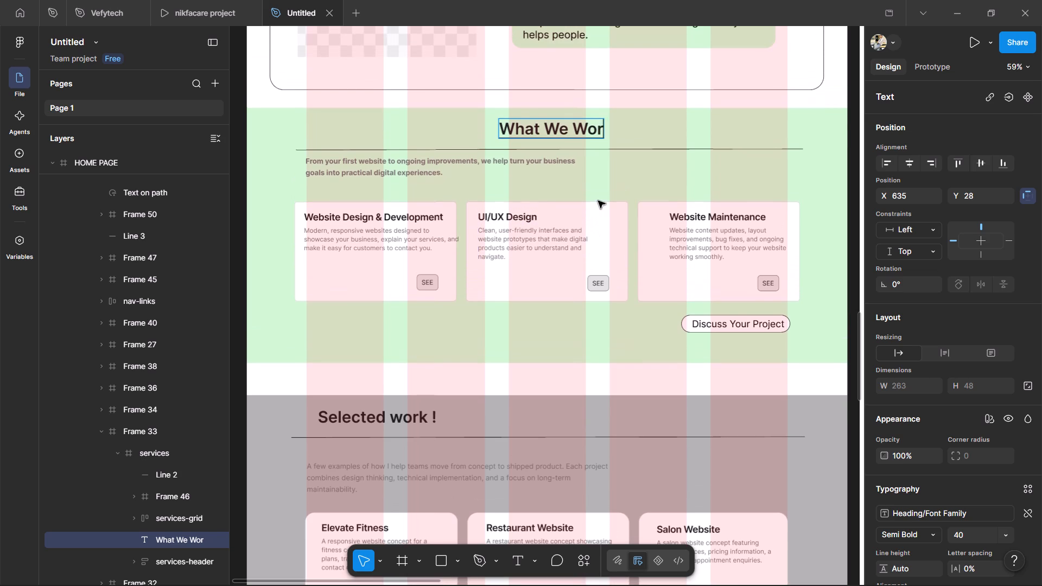
pyautogui.press('BackSpace')
pyautogui.press('BackSpace')
pyautogui.press('BackSpace')
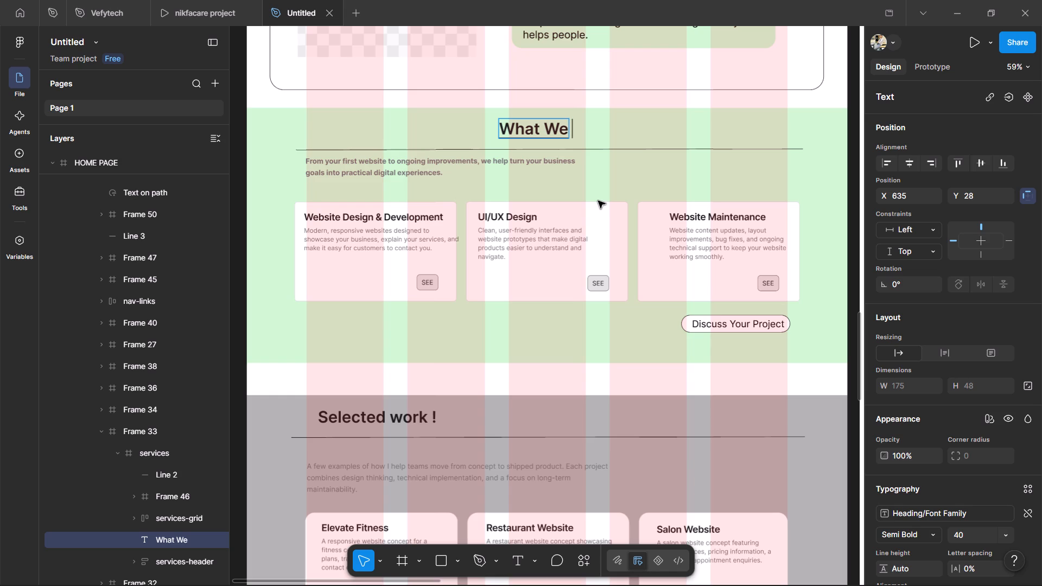
pyautogui.press('o')
pyautogui.press('BackSpace')
pyautogui.write('Offer')
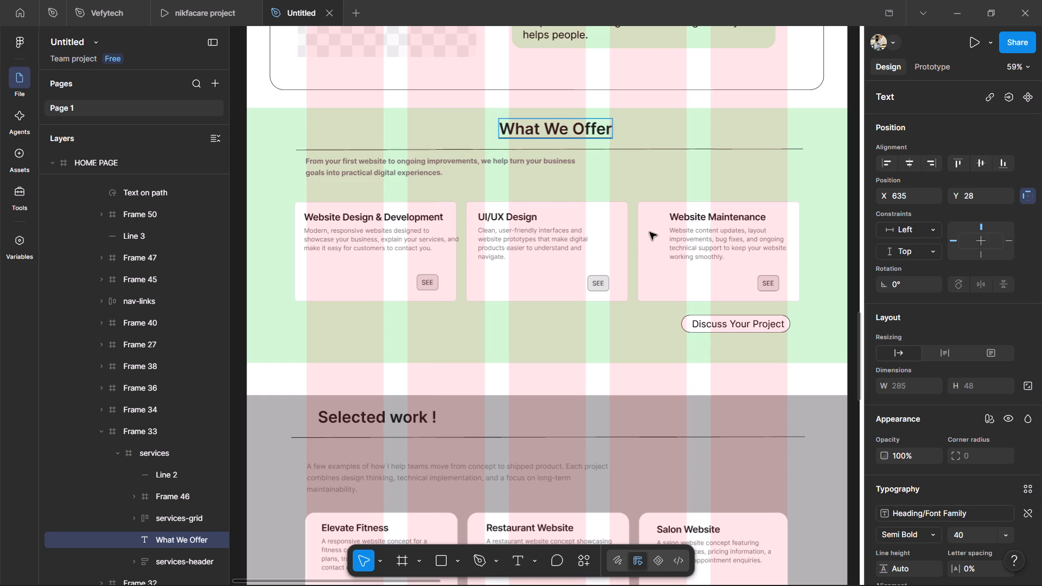
pyautogui.click(648, 235)
# Relabel the SEE button on the Website Design & Development card as "Explore".
pyautogui.click(554, 281)
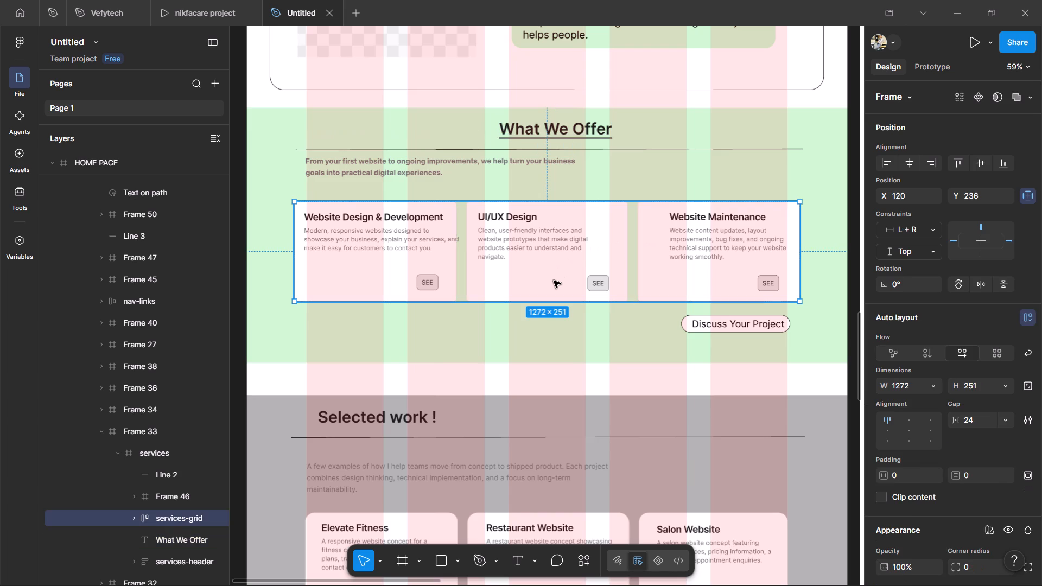
pyautogui.tripleClick(436, 285)
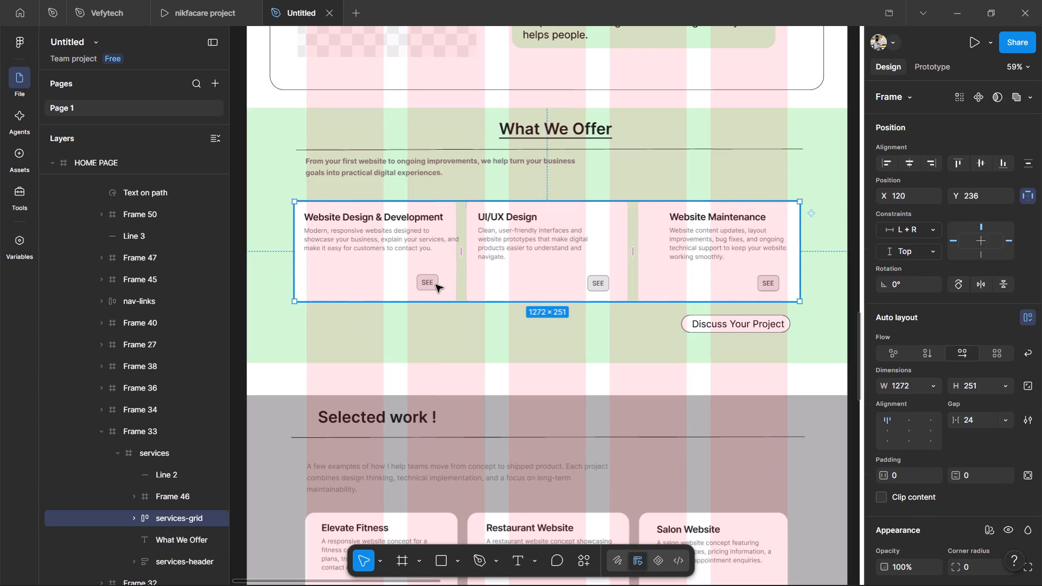
pyautogui.click(436, 285)
pyautogui.tripleClick(431, 282)
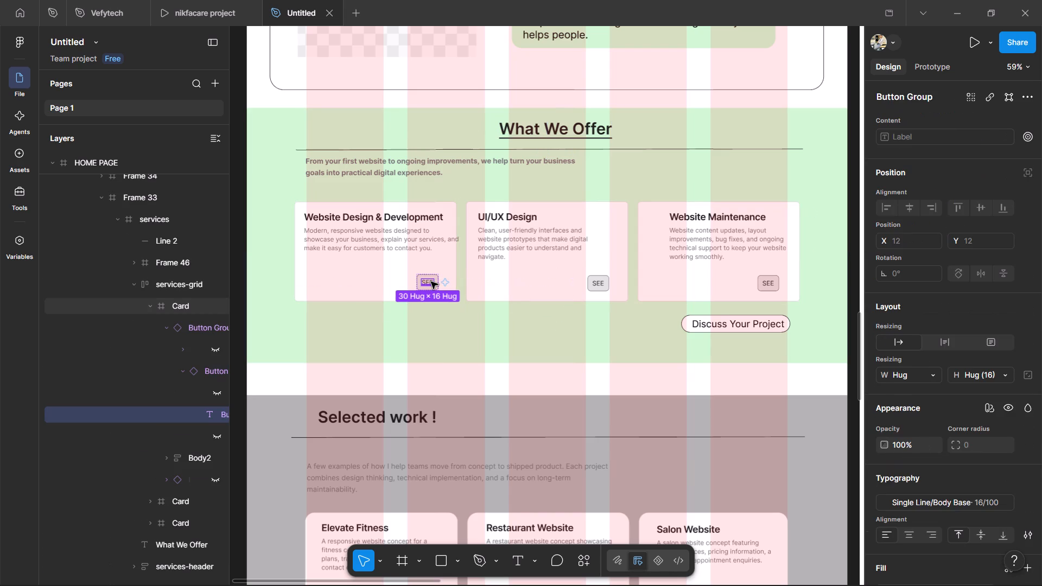
pyautogui.doubleClick(431, 282)
pyautogui.write('Explore')
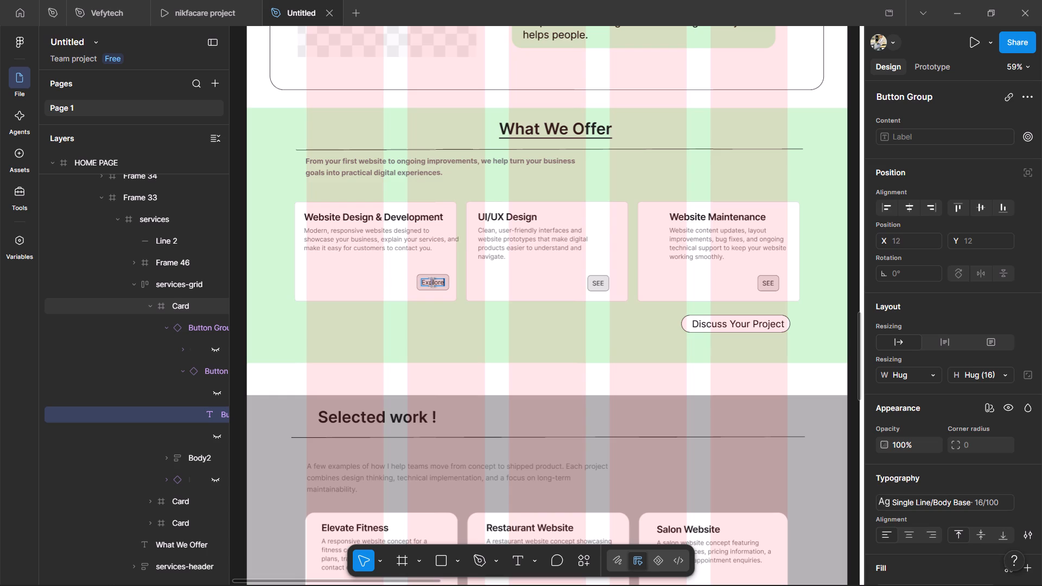
pyautogui.press('Return')
pyautogui.press('BackSpace')
pyautogui.click(473, 314)
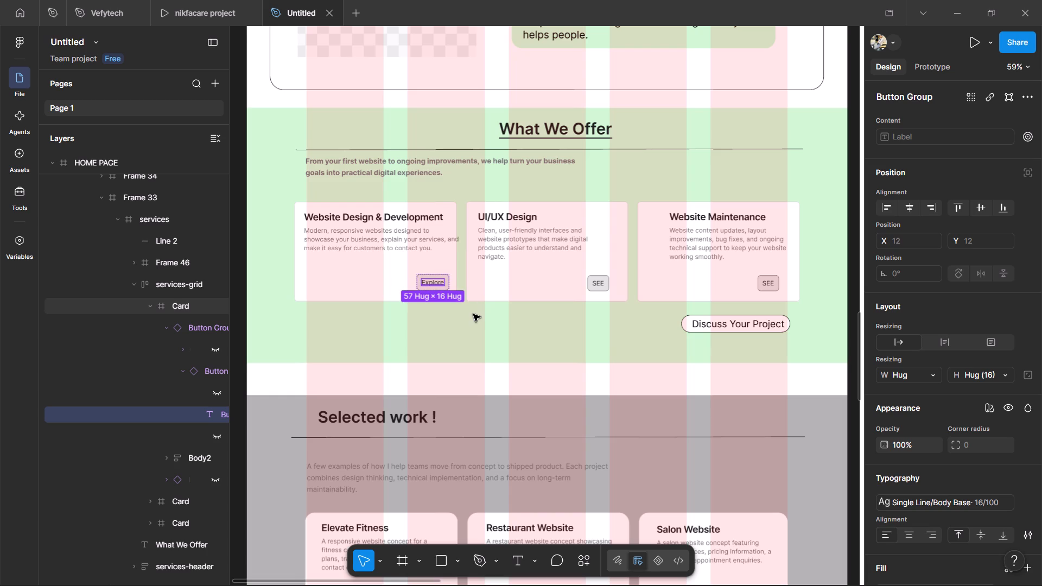
pyautogui.click(473, 314)
# Relabel the SEE button on the UI/UX Design card as "Explore".
pyautogui.tripleClick(600, 285)
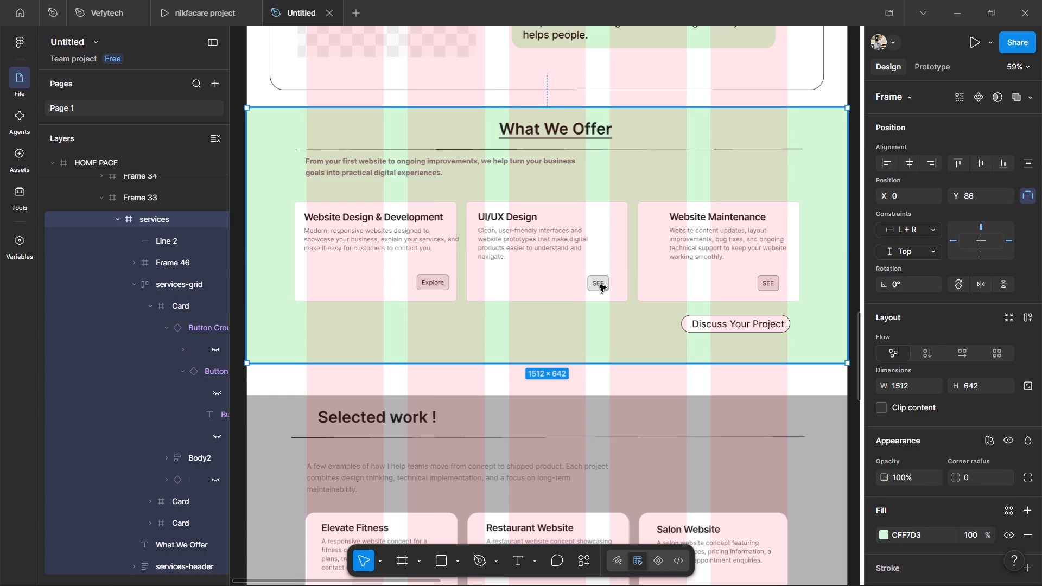
pyautogui.doubleClick(600, 285)
pyautogui.doubleClick(600, 285)
pyautogui.doubleClick(600, 285)
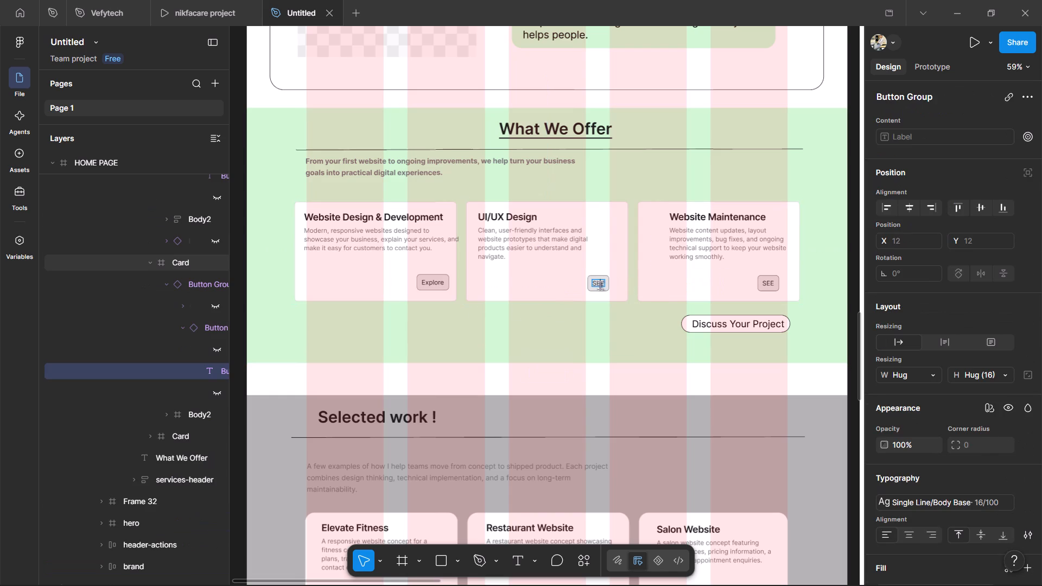
pyautogui.doubleClick(600, 285)
pyautogui.write('Explo')
pyautogui.write('re')
pyautogui.click(595, 315)
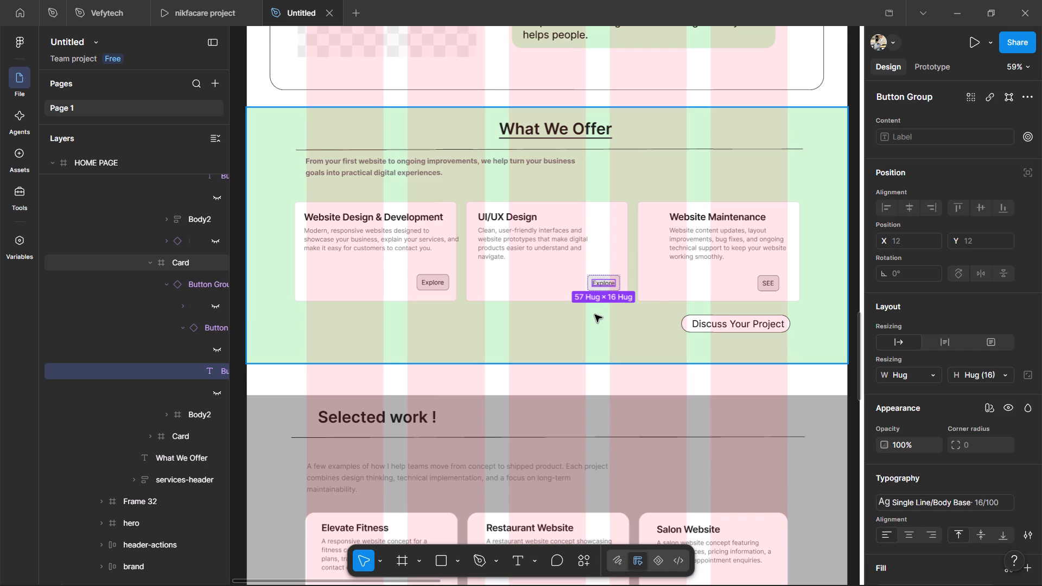
pyautogui.click(603, 315)
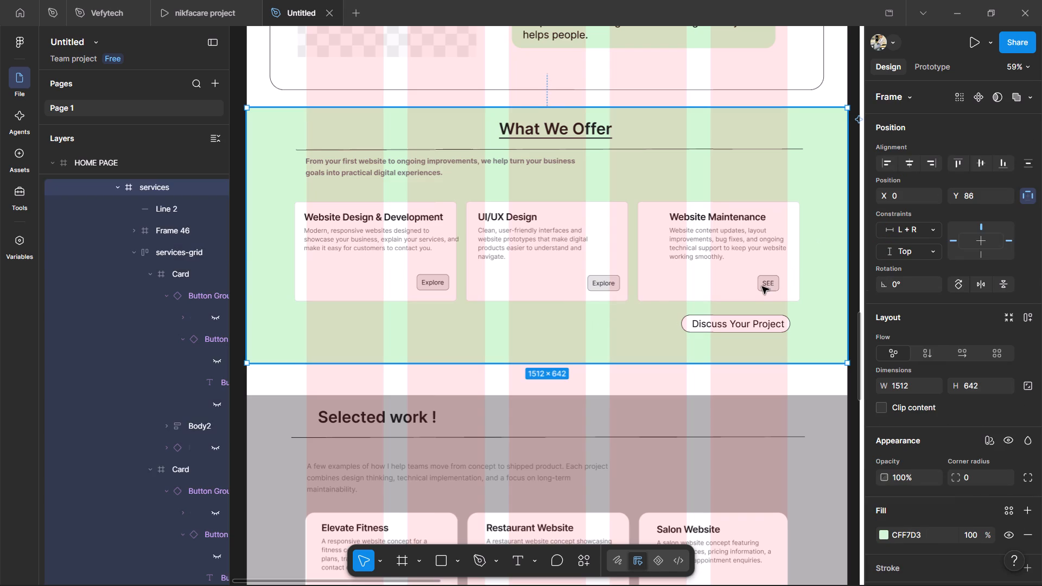
# Relabel the SEE button on the Website Maintenance card as "Explore".
pyautogui.tripleClick(762, 286)
pyautogui.tripleClick(762, 286)
pyautogui.tripleClick(762, 286)
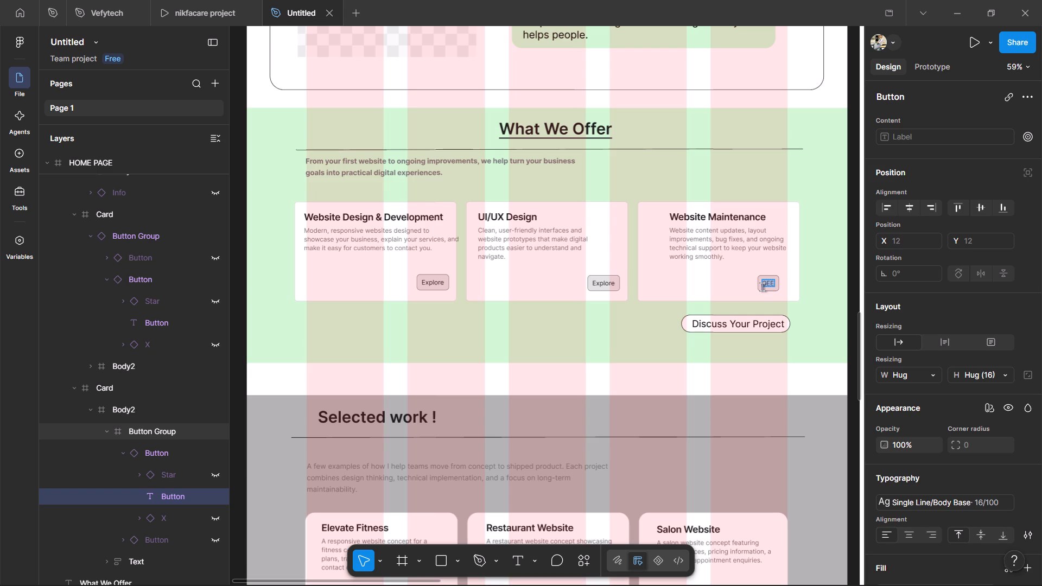
pyautogui.write('Explore')
pyautogui.click(633, 346)
pyautogui.click(633, 346)
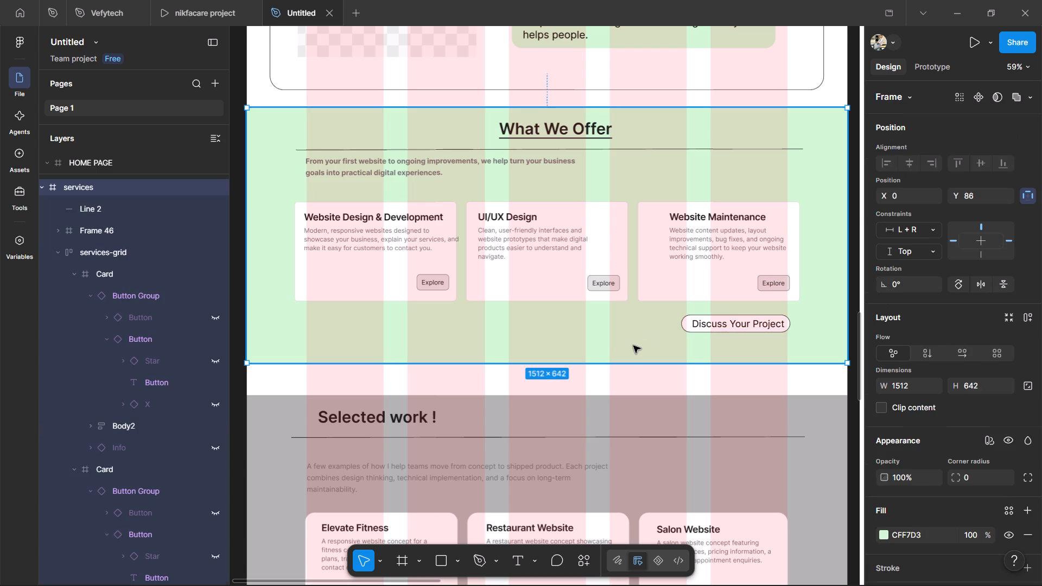
# Remove the price and dash from the Basic card's title in the price plan section so it reads "Basic Plan".
pyautogui.scroll(-1, 633, 346)
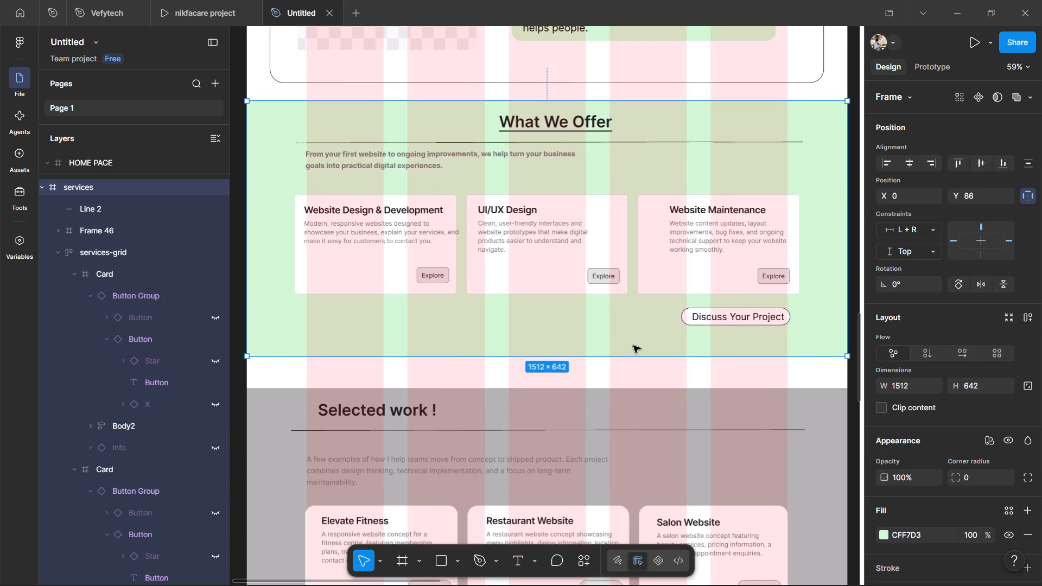
pyautogui.scroll(-1, 633, 346)
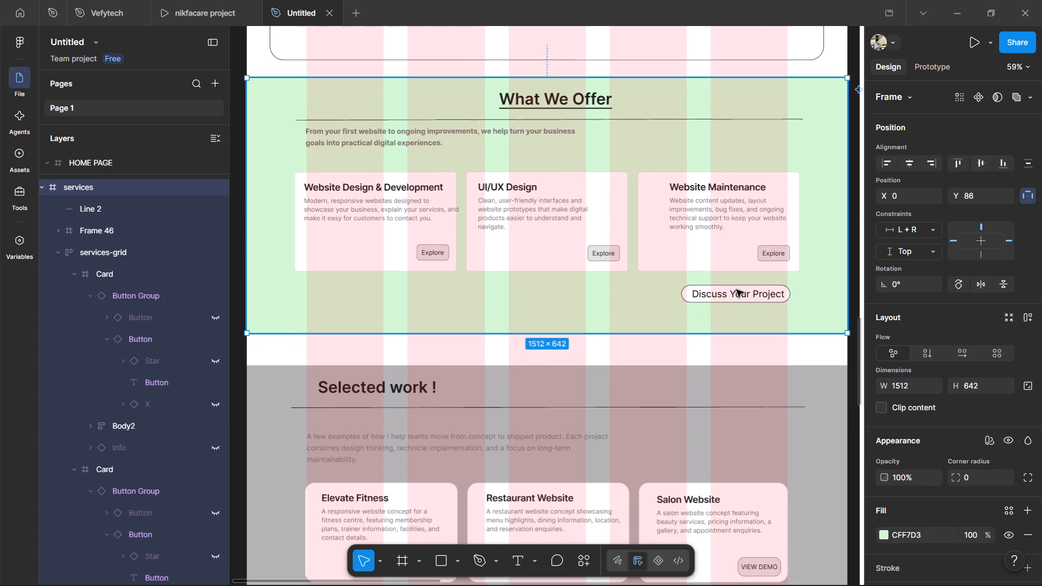
pyautogui.scroll(-6, 736, 290)
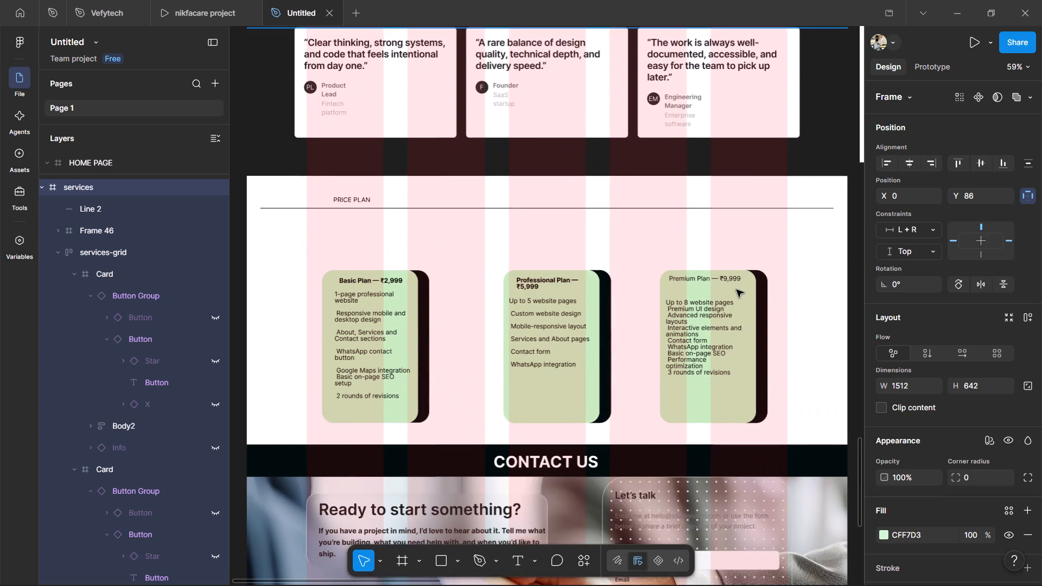
pyautogui.scroll(-3, 736, 290)
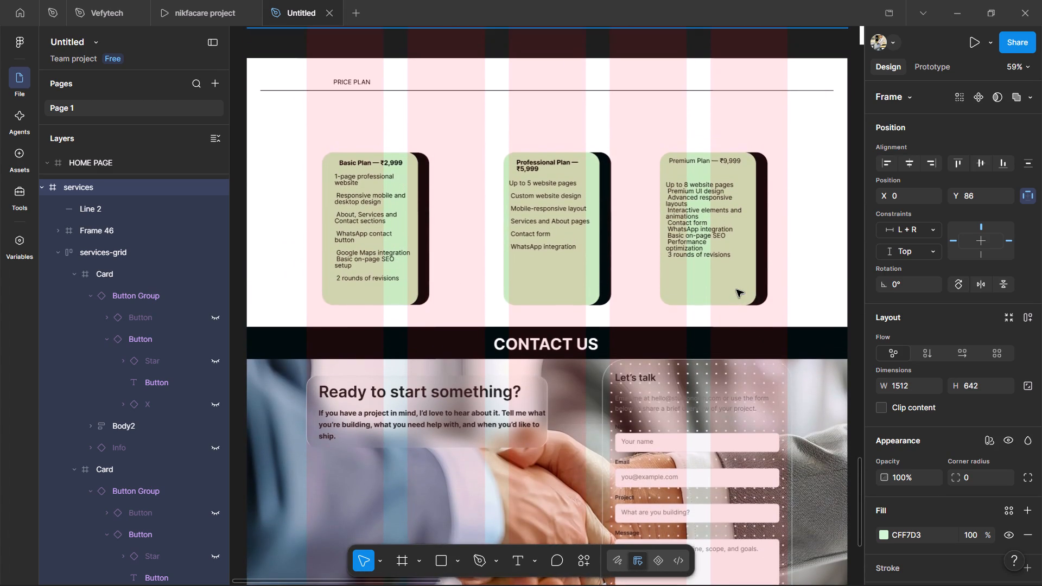
pyautogui.scroll(-1, 736, 290)
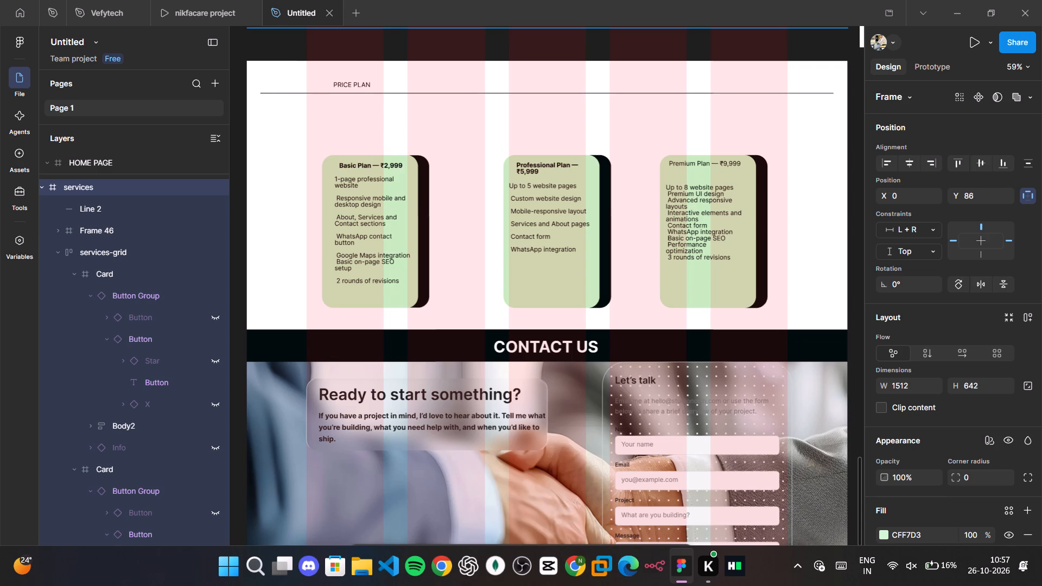
pyautogui.tripleClick(390, 166)
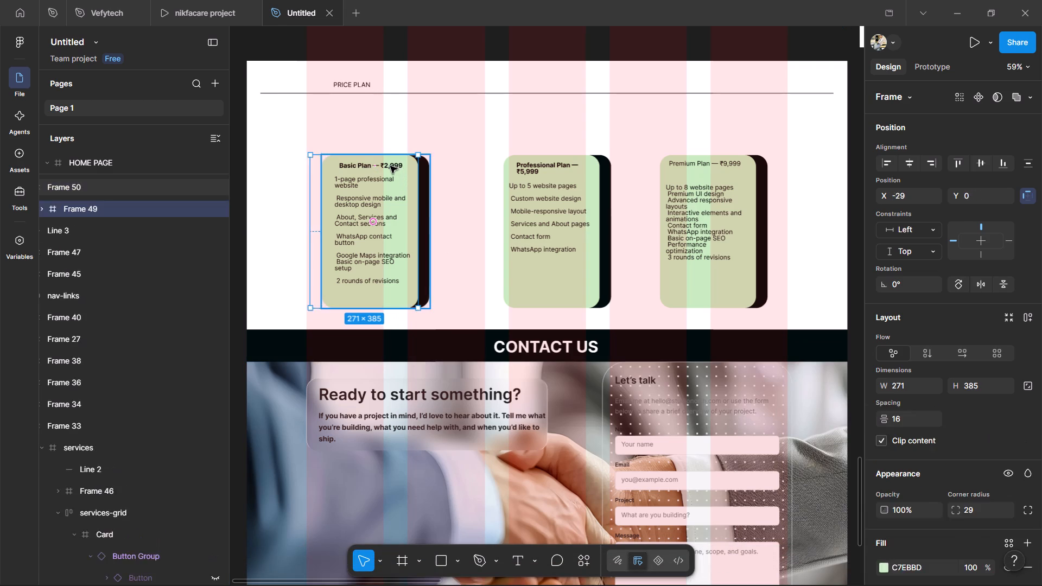
pyautogui.tripleClick(390, 166)
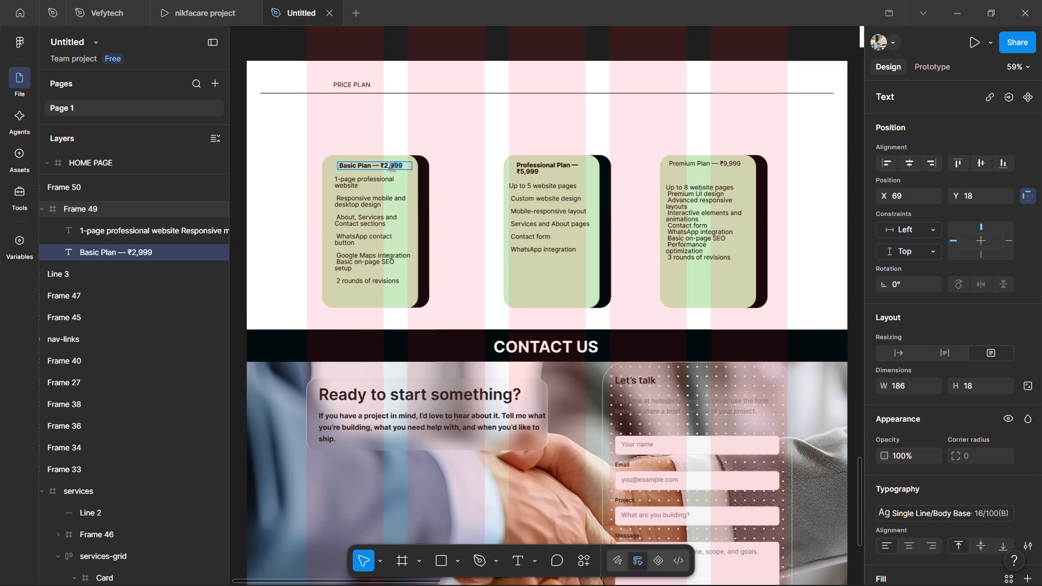
pyautogui.press('BackSpace')
pyautogui.press('BackSpace')
pyautogui.press('BackSpace')
pyautogui.press('BackSpace')
pyautogui.press('BackSpace')
pyautogui.press('BackSpace')
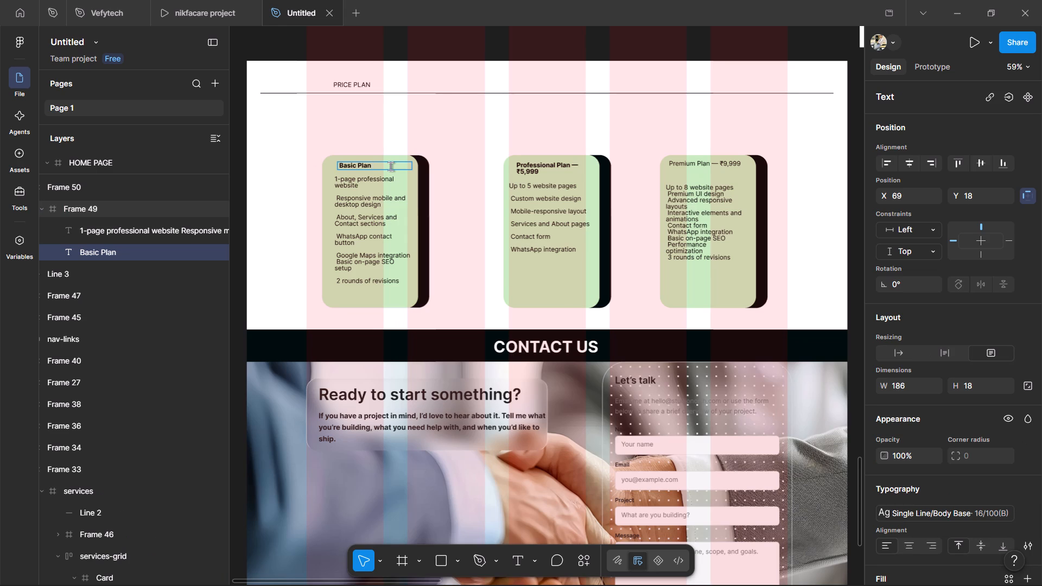
pyautogui.click(410, 146)
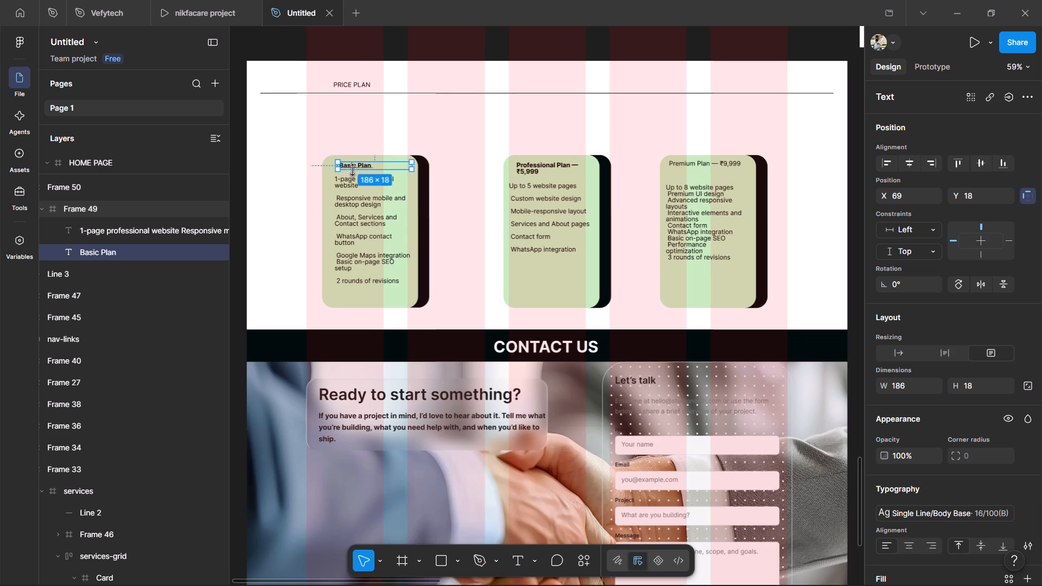
# Move the "Basic Plan" title toward the centre of its card, to about X 100, Y 20.
pyautogui.moveTo(361, 163); pyautogui.dragTo(373, 164)
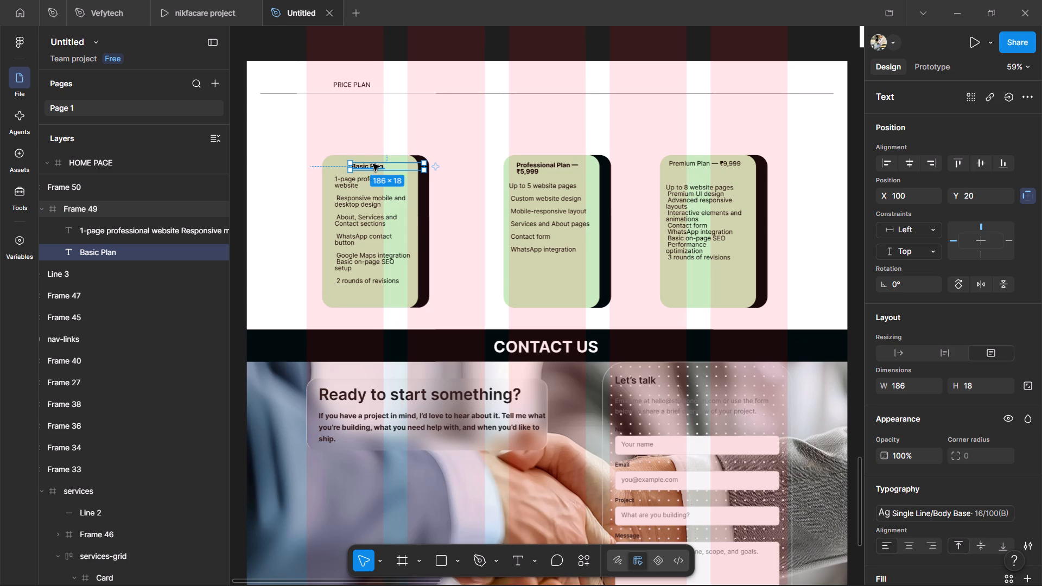
pyautogui.click(490, 145)
# Remove the price and dash from the middle price card's title so it reads "Professional Plan".
pyautogui.tripleClick(532, 168)
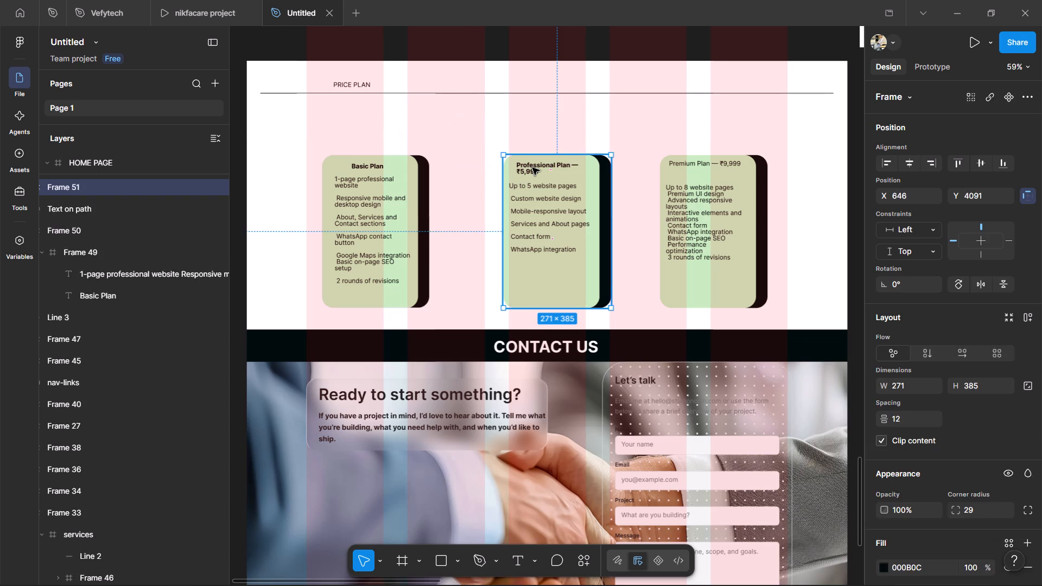
pyautogui.click(532, 168)
pyautogui.click(532, 168)
pyautogui.click(549, 176)
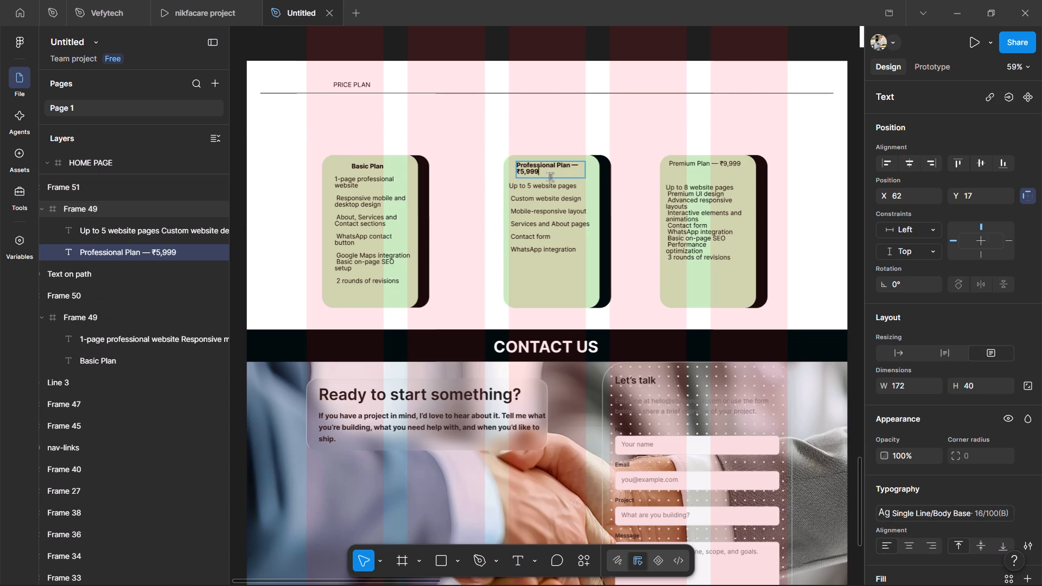
pyautogui.press('BackSpace')
pyautogui.press('BackSpace')
pyautogui.press('BackSpace')
pyautogui.press('BackSpace')
pyautogui.press('BackSpace')
pyautogui.press('BackSpace')
pyautogui.press('BackSpace')
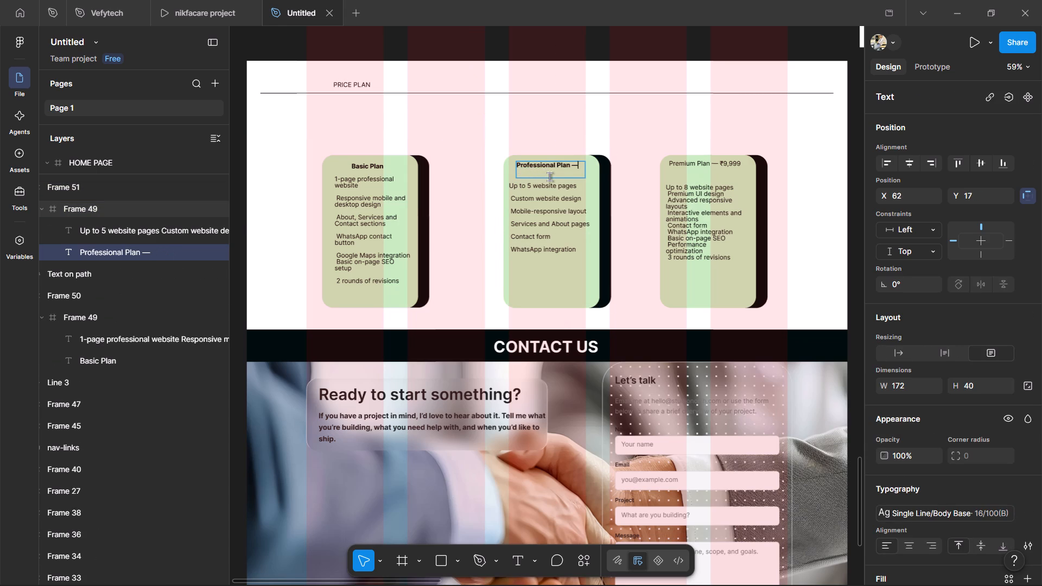
pyautogui.press('BackSpace')
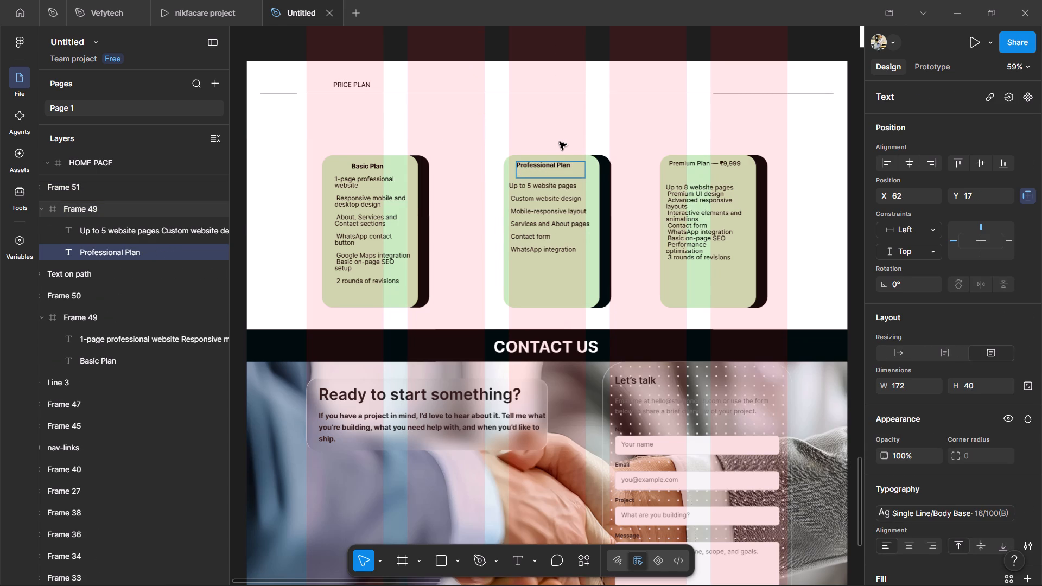
pyautogui.click(560, 142)
# Shift the "Professional Plan" title sideways so its text sits roughly centred at the top of its card.
pyautogui.click(544, 167)
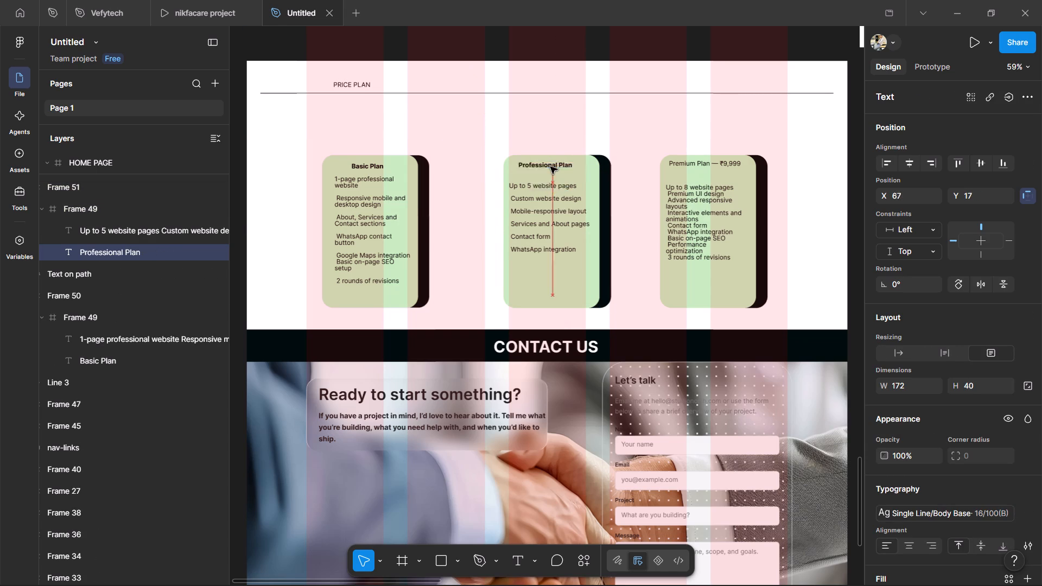
pyautogui.moveTo(557, 168); pyautogui.dragTo(562, 168)
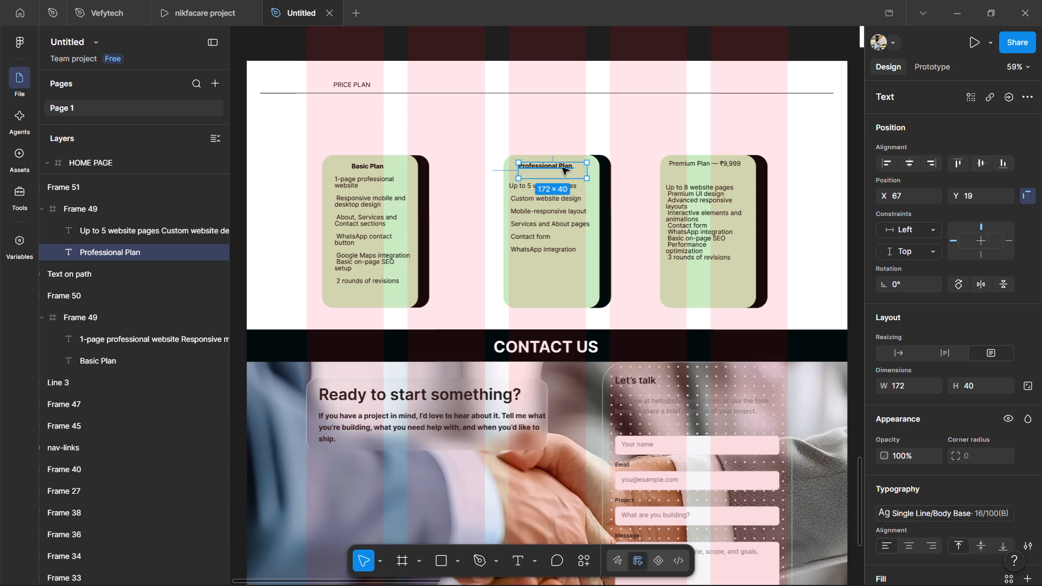
pyautogui.moveTo(562, 168); pyautogui.dragTo(568, 168)
pyautogui.click(568, 168)
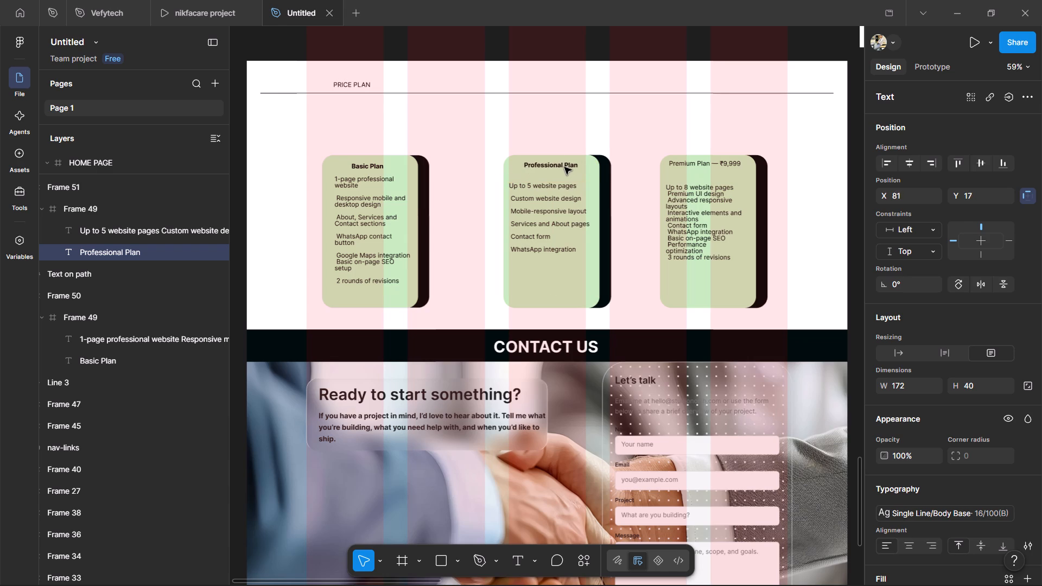
pyautogui.click(572, 132)
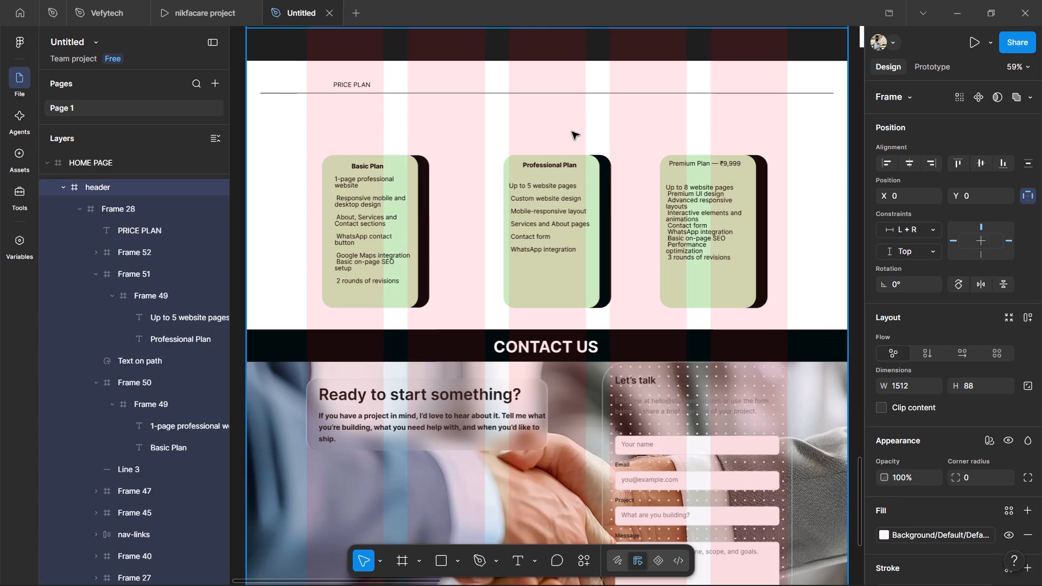
# Shorten the Premium card's title to "Premium Plan" and make it bold.
pyautogui.tripleClick(709, 165)
pyautogui.click(709, 165)
pyautogui.doubleClick(709, 165)
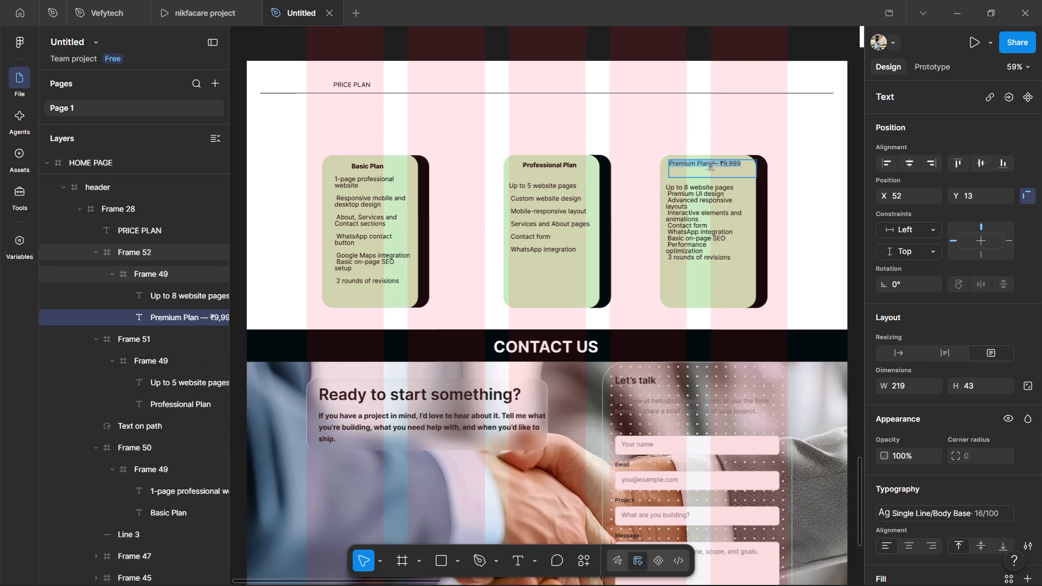
# Remove the dash and price from the Premium card's title so it reads "Premium Plan".
pyautogui.click(742, 164)
pyautogui.press('BackSpace')
pyautogui.press('BackSpace')
pyautogui.press('BackSpace')
pyautogui.press('BackSpace')
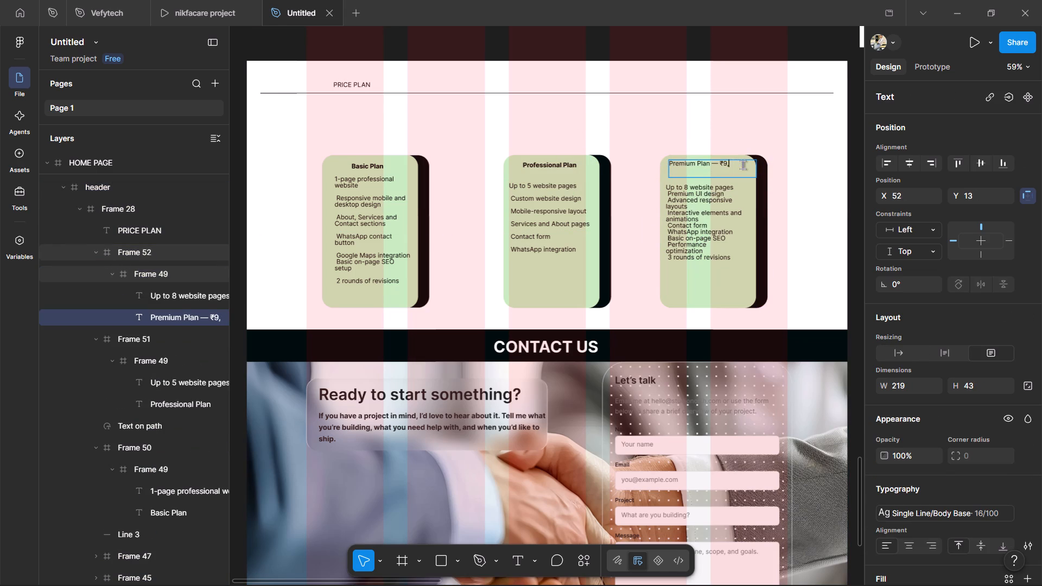
pyautogui.press('BackSpace')
pyautogui.press('BackSpace')
pyautogui.press('BackSpace')
pyautogui.press('BackSpace')
pyautogui.press('BackSpace')
pyautogui.click(740, 120)
# Move the "Premium Plan" title toward the top centre of its card, to about X 98, Y 18, and make it bold.
pyautogui.moveTo(692, 168); pyautogui.dragTo(710, 170)
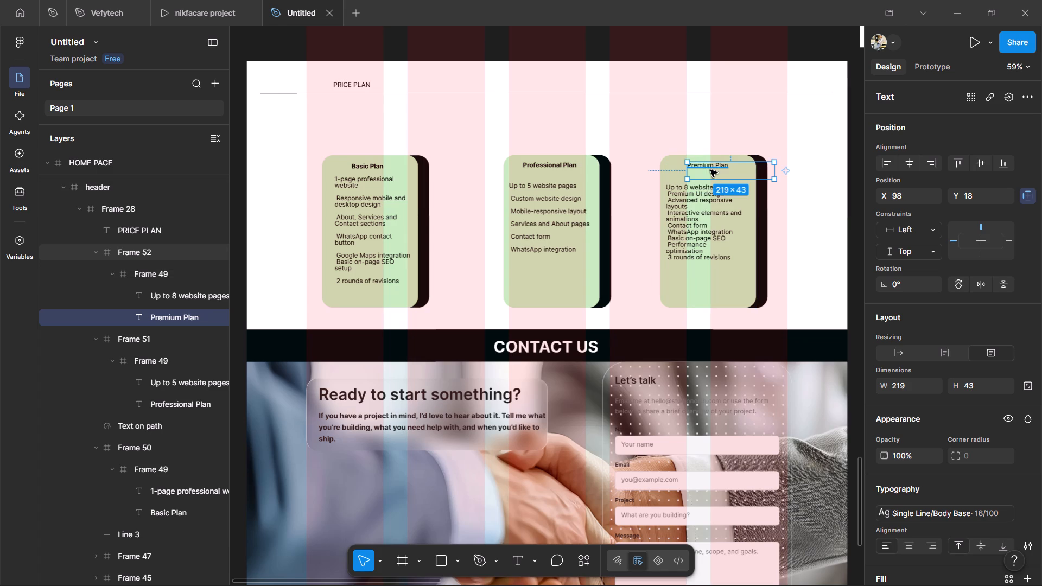
pyautogui.doubleClick(710, 170)
pyautogui.hotkey('ctrl', 'b')
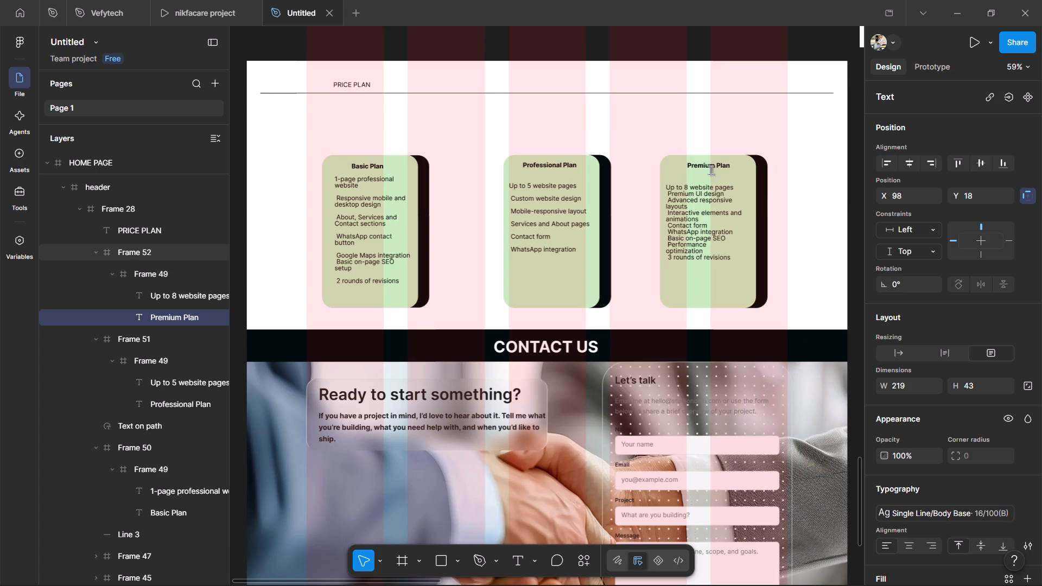
pyautogui.click(810, 135)
pyautogui.click(810, 135)
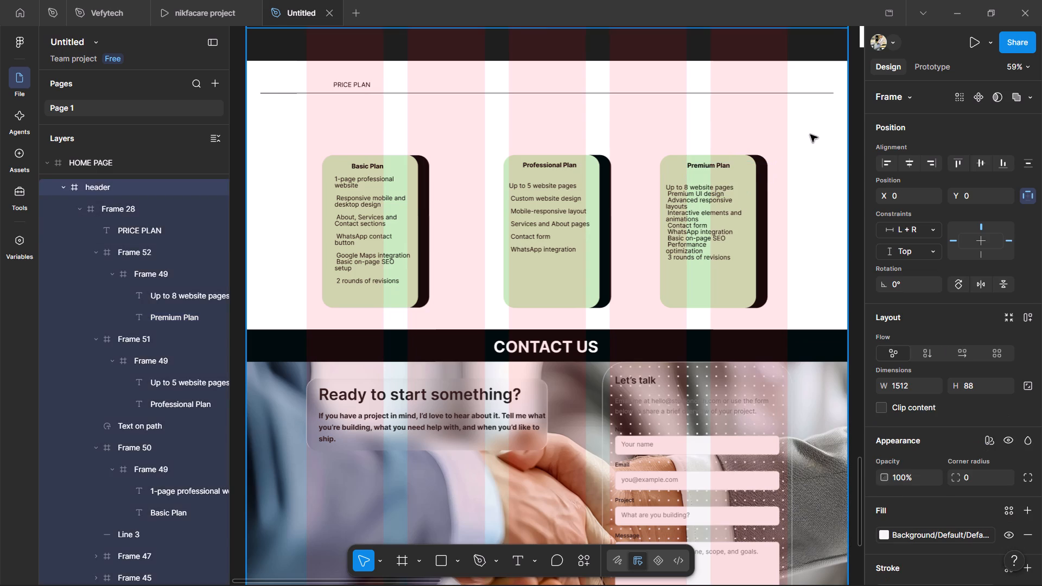
# Insert blank lines between the Premium card's feature items, starting after "Up to 8 website pages", "Premium UI design" and "Advanced responsive layouts".
pyautogui.doubleClick(698, 211)
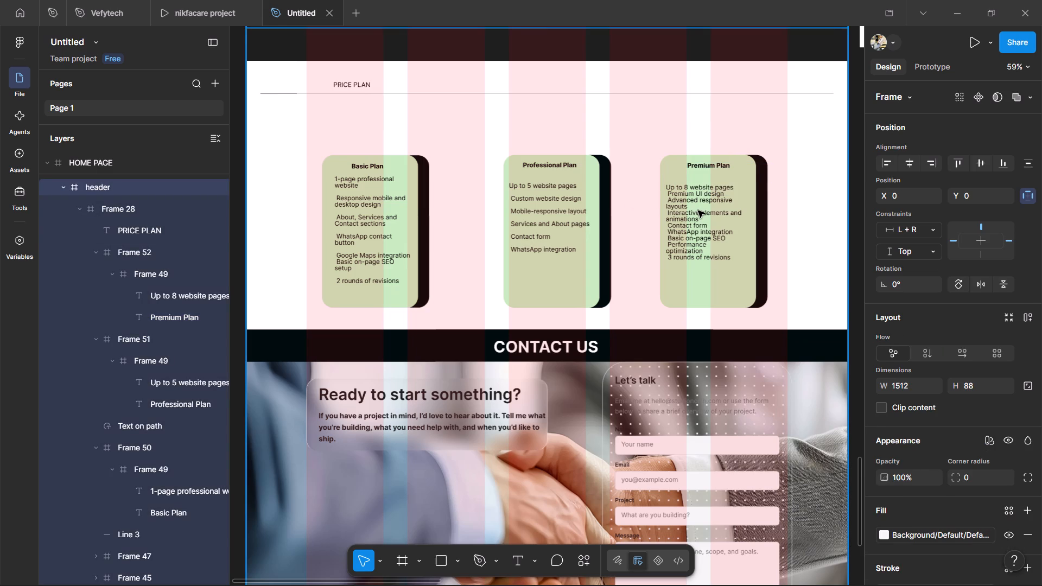
pyautogui.tripleClick(698, 211)
pyautogui.doubleClick(698, 211)
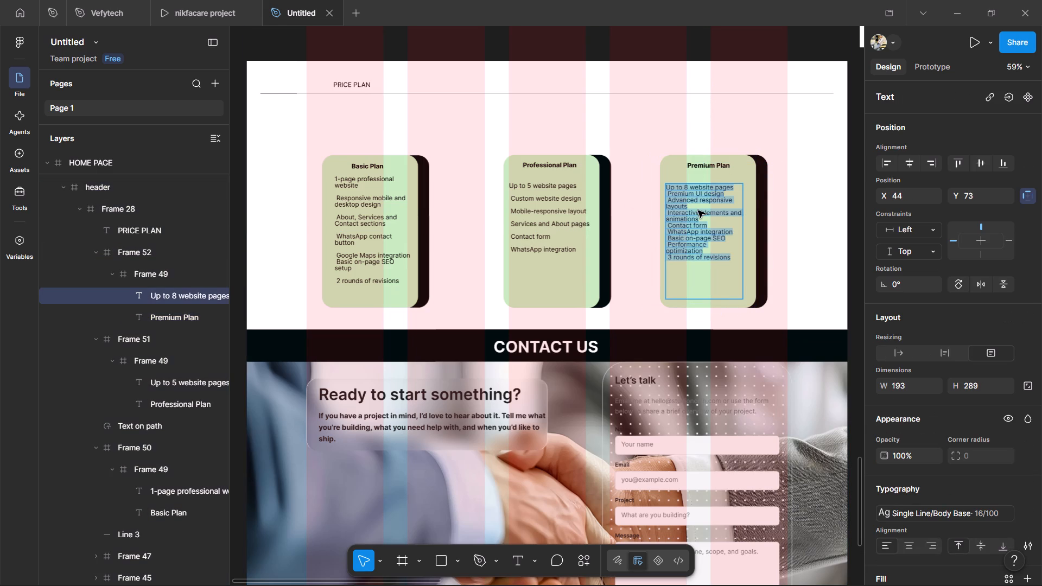
pyautogui.click(735, 189)
pyautogui.press('Return')
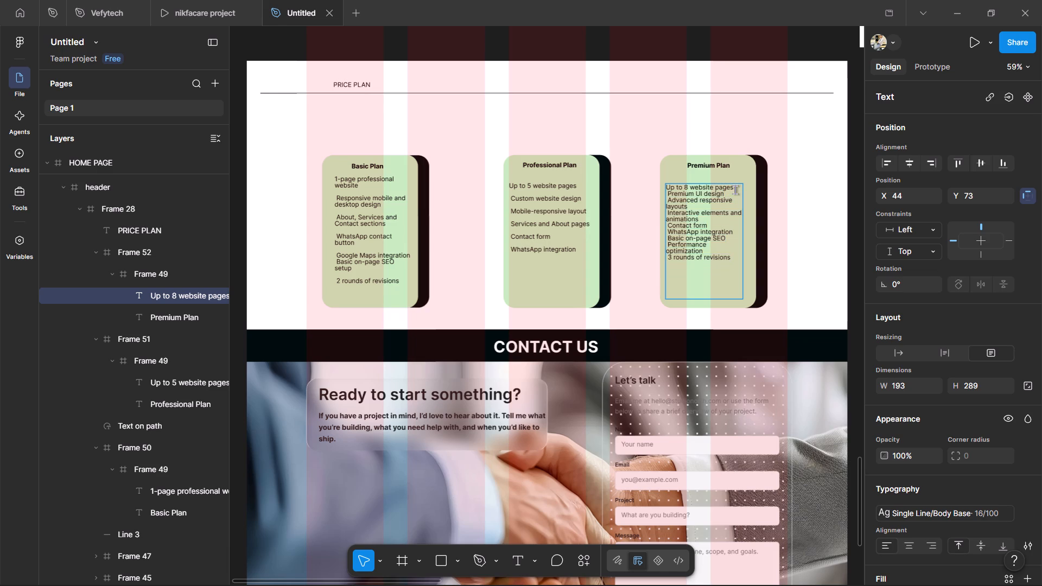
pyautogui.press('Down')
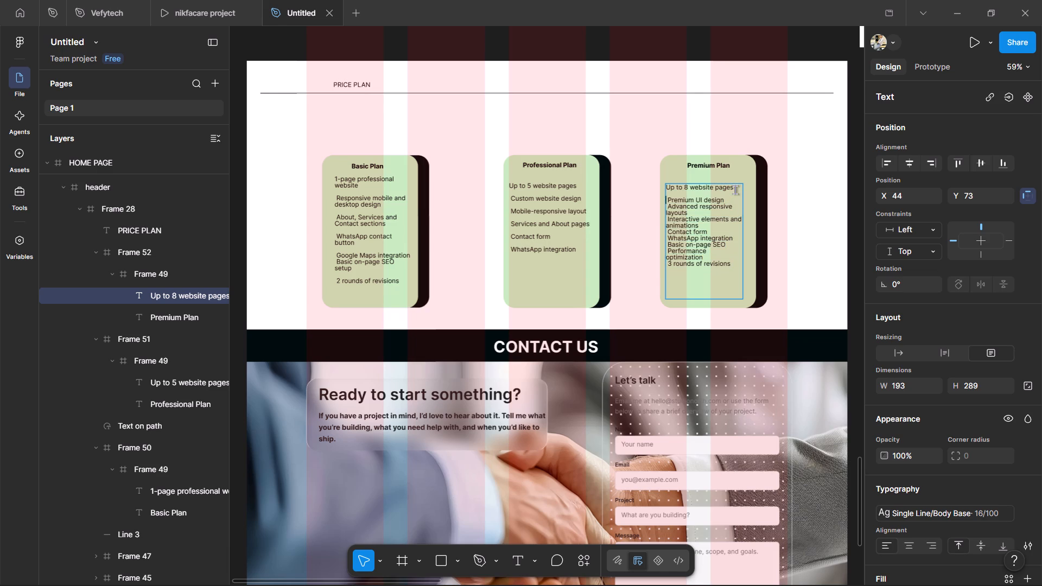
pyautogui.press('Down')
pyautogui.press('Return')
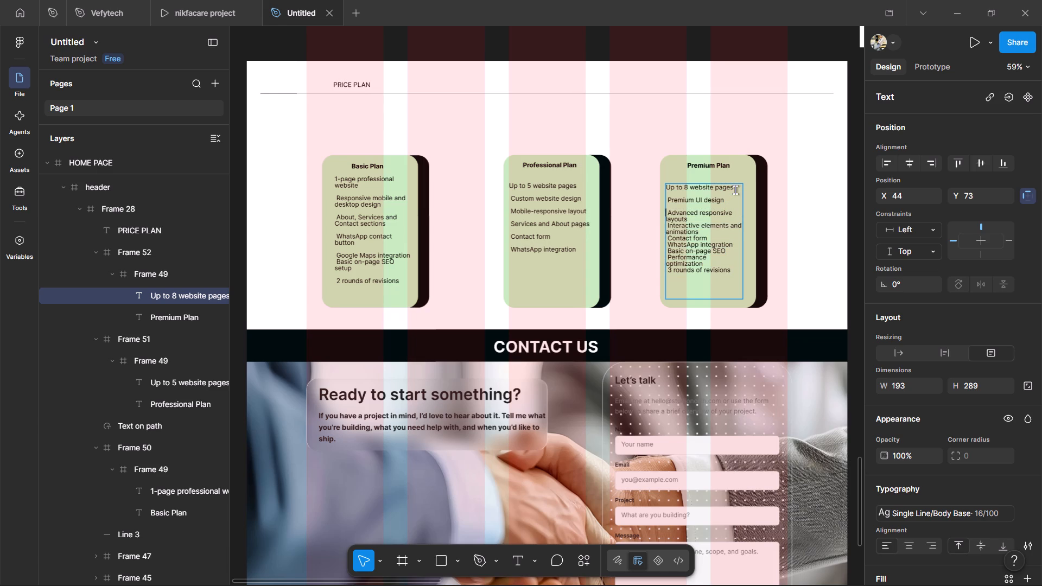
pyautogui.press('Down')
pyautogui.press('Down')
pyautogui.press('Return')
pyautogui.press('Down')
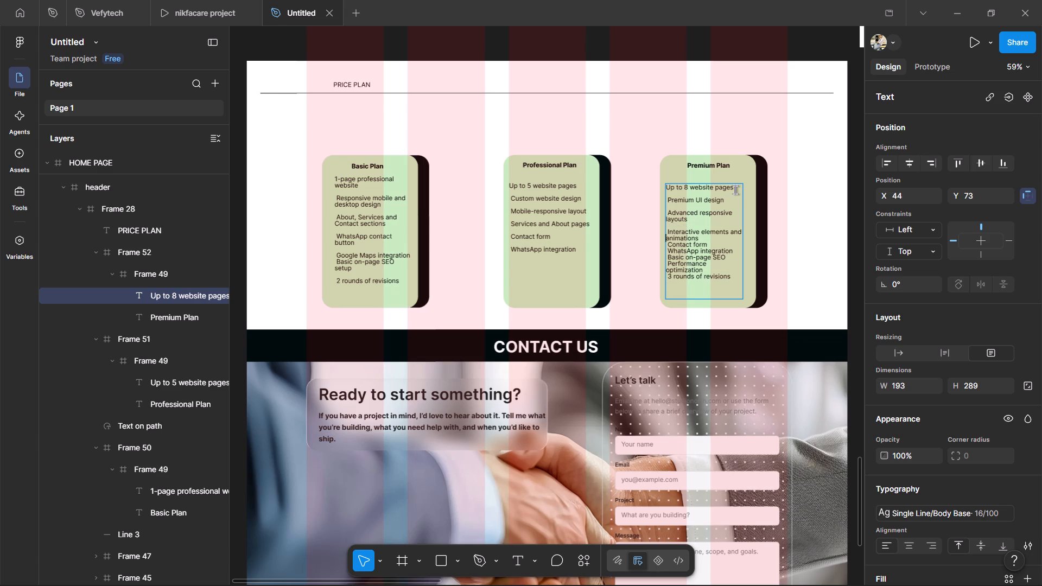
# Add blank lines in the Premium Plan feature list before "Contact form", "Basic on-page SEO" and "optimization".
pyautogui.press('Down')
pyautogui.press('Return')
pyautogui.press('Down')
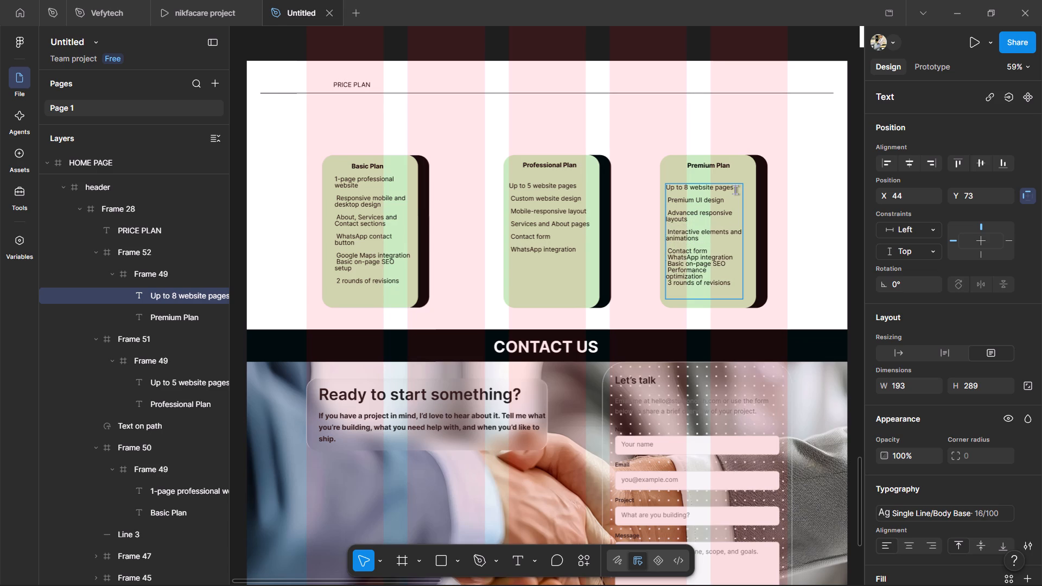
pyautogui.press('Down')
pyautogui.press('Return')
pyautogui.press('Down')
pyautogui.press('Down')
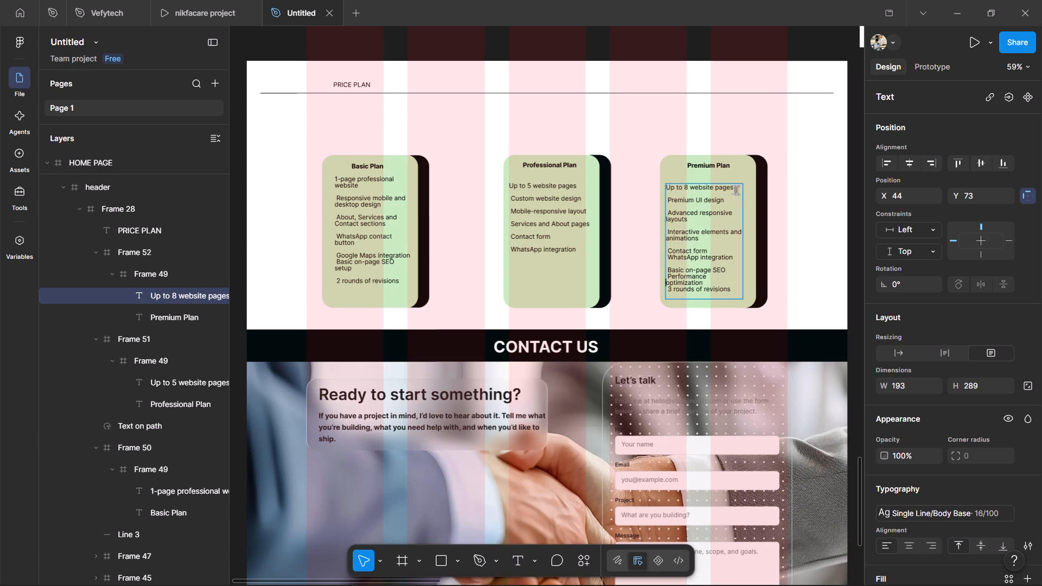
pyautogui.press('Return')
pyautogui.press('Return')
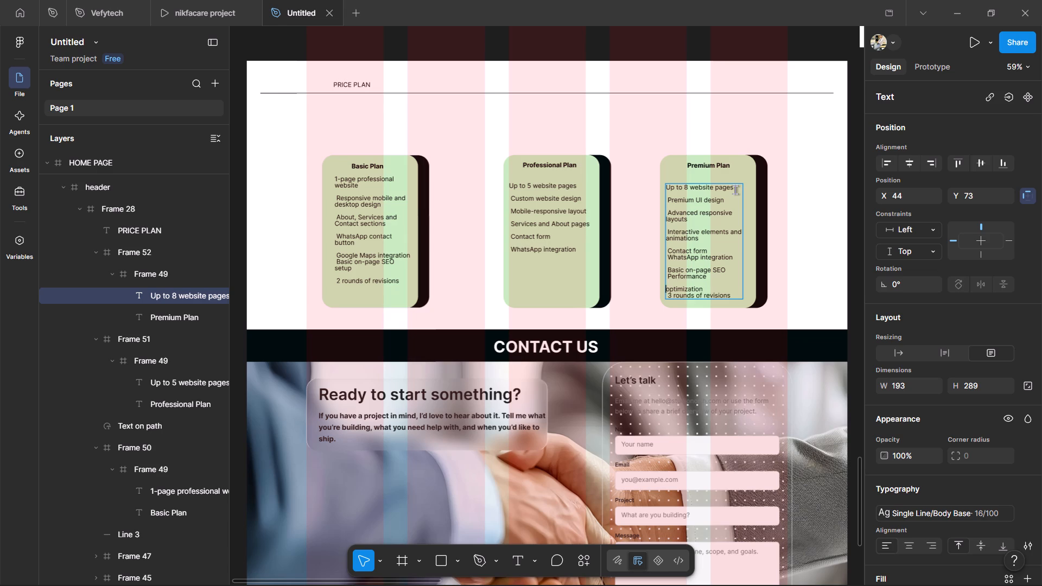
pyautogui.click(821, 136)
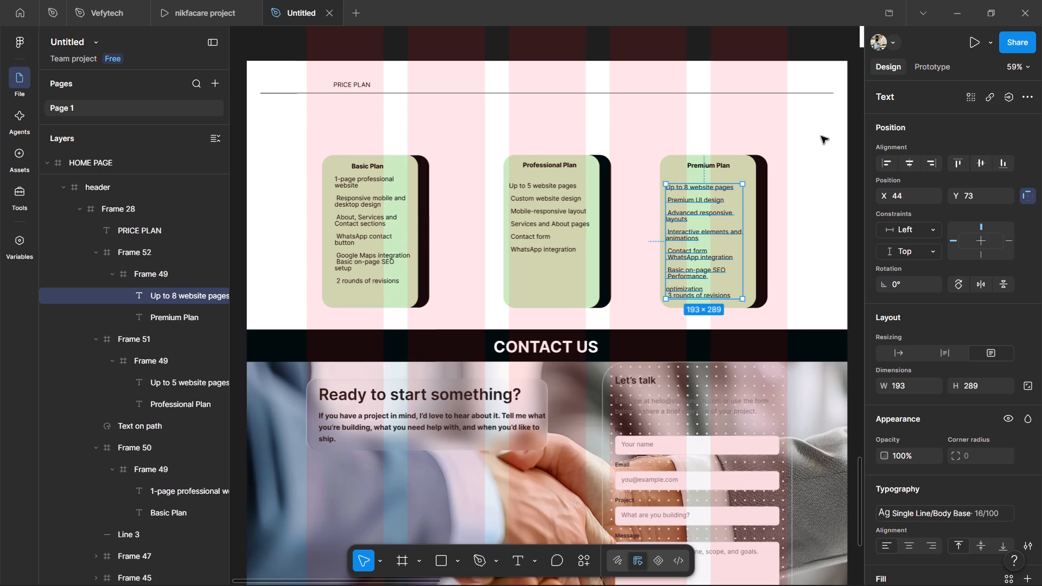
# Reposition the Premium Plan feature list within its card to about X 54, Y 67.
pyautogui.click(719, 208)
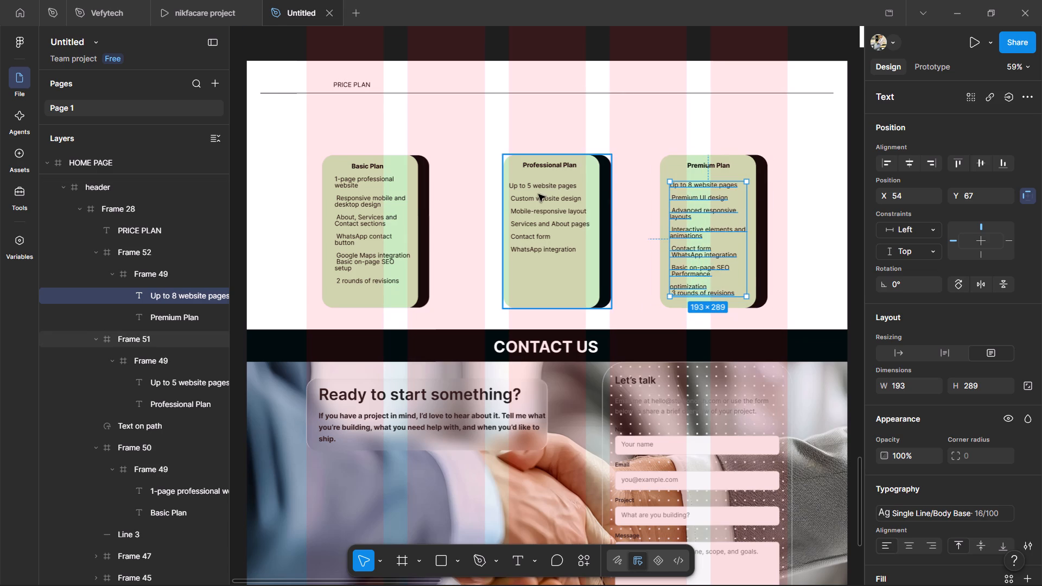
pyautogui.click(821, 139)
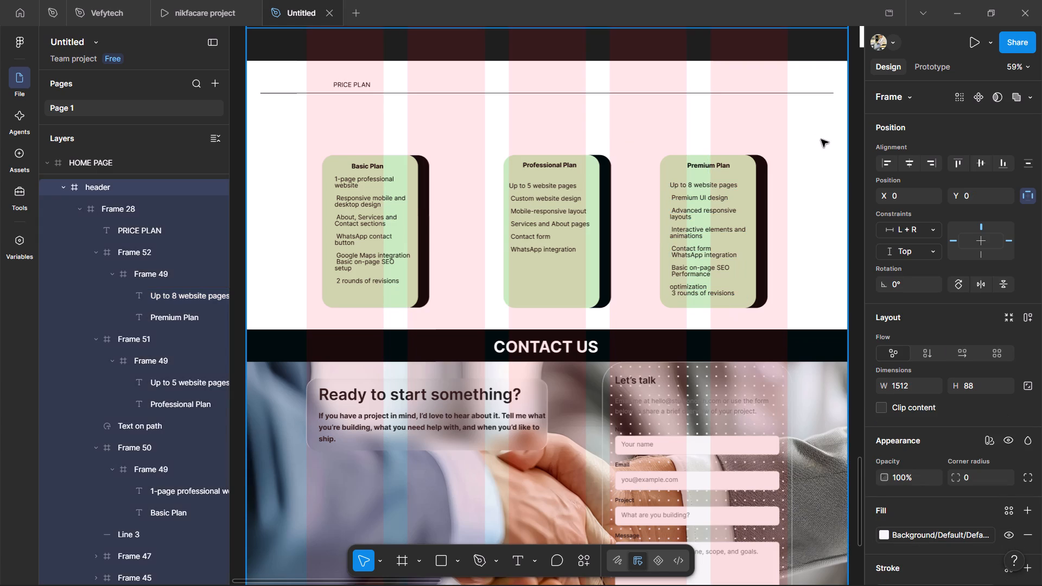
# Move the Basic Plan feature list down within its card to about X 65, Y 67.
pyautogui.doubleClick(364, 224)
pyautogui.doubleClick(364, 224)
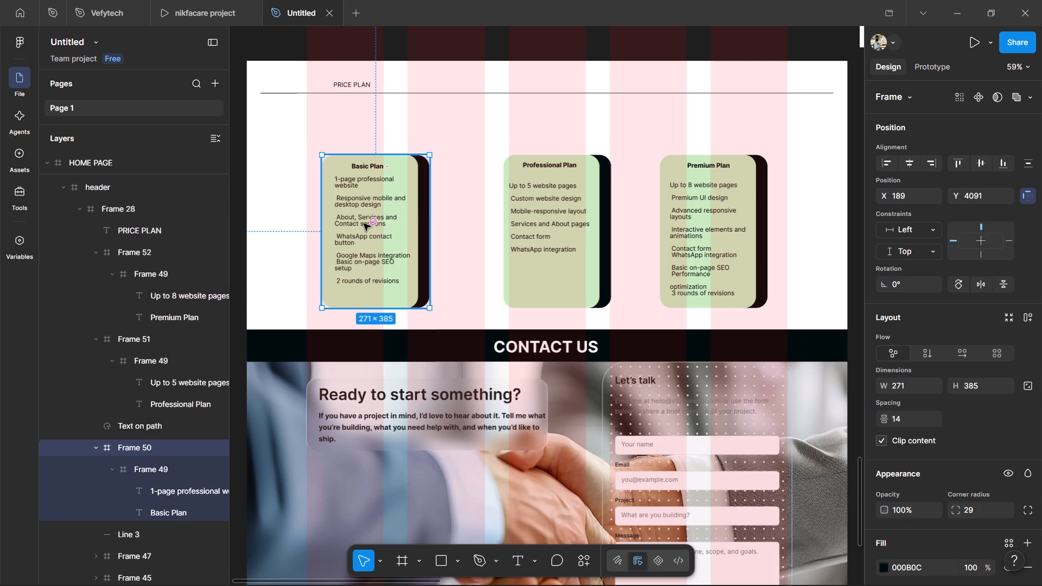
pyautogui.doubleClick(364, 224)
pyautogui.moveTo(364, 224); pyautogui.dragTo(364, 230)
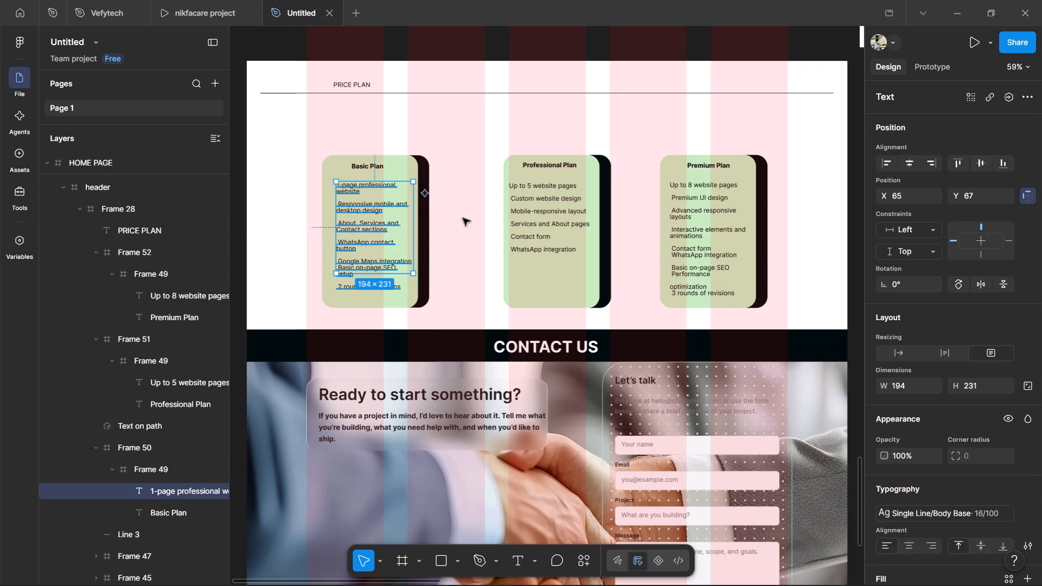
pyautogui.click(804, 187)
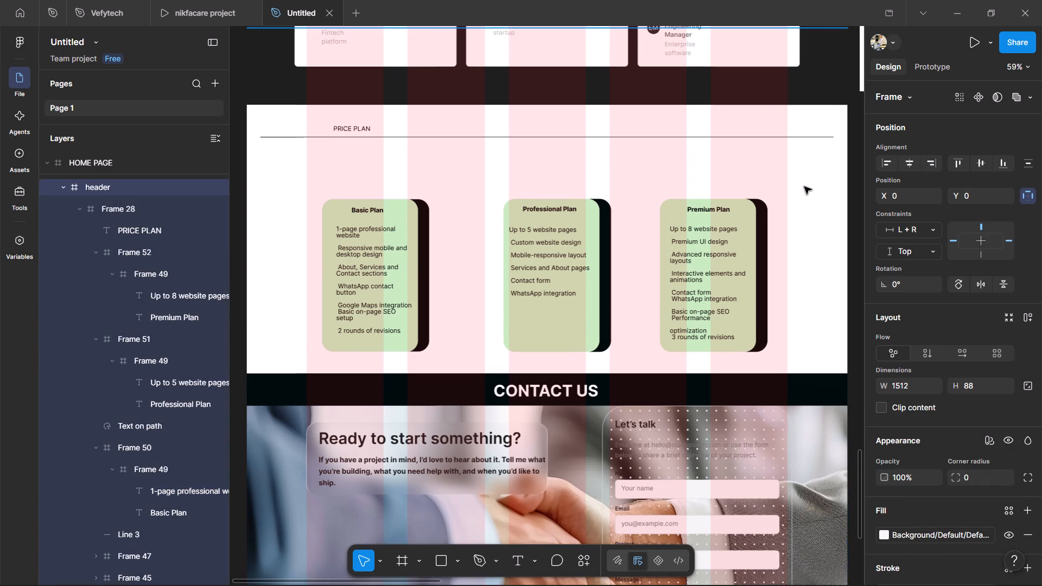
# Detach the text style from the PRICE PLAN heading and set its font size to 40.
pyautogui.doubleClick(354, 135)
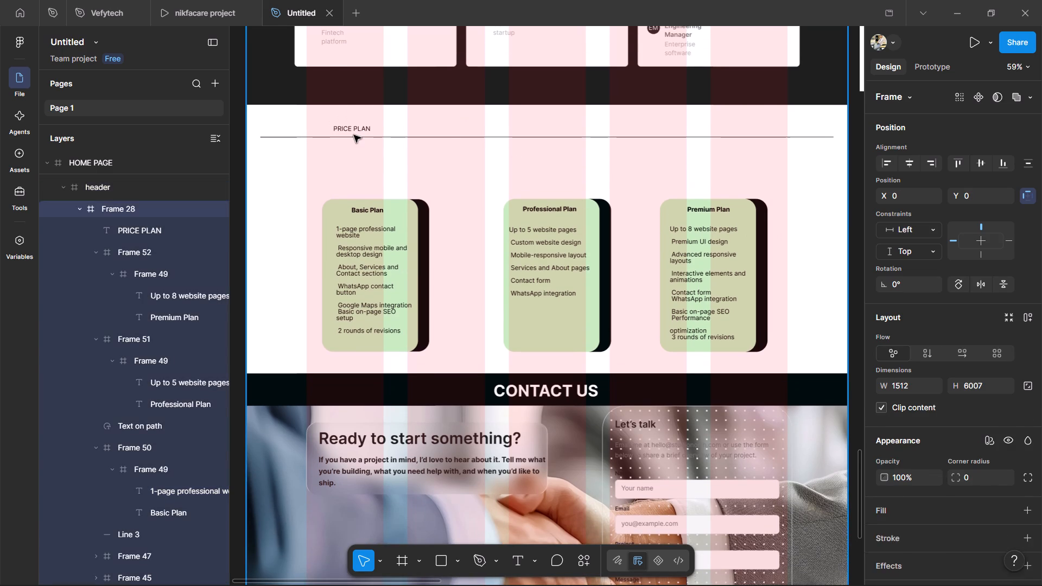
pyautogui.doubleClick(356, 130)
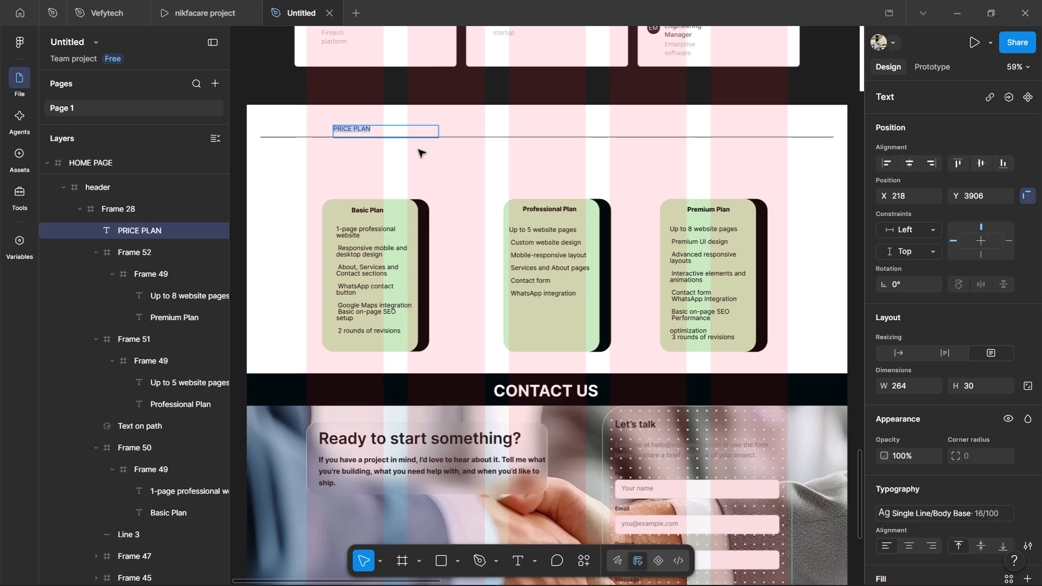
pyautogui.click(418, 150)
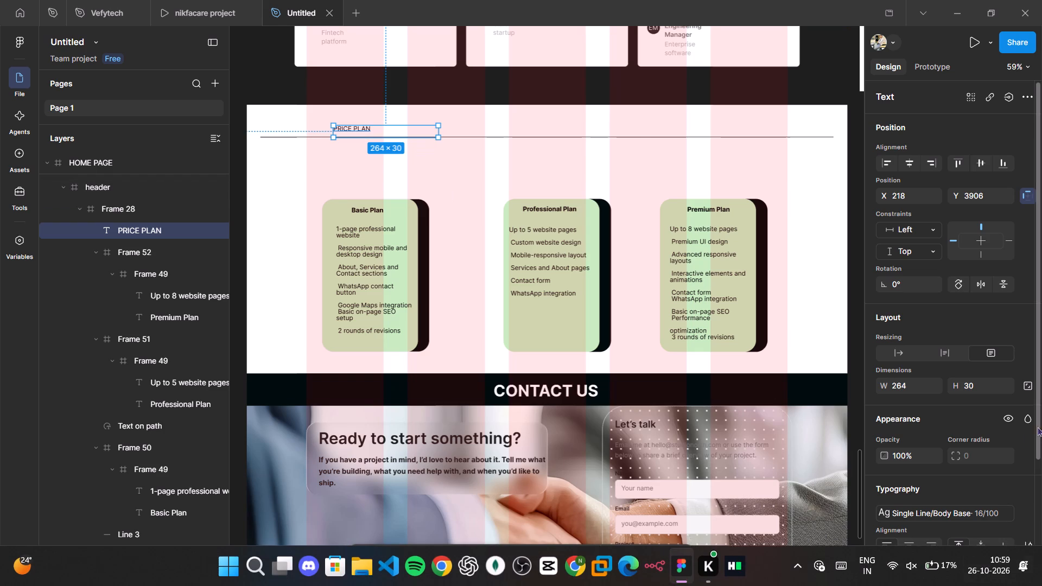
pyautogui.click(1029, 515)
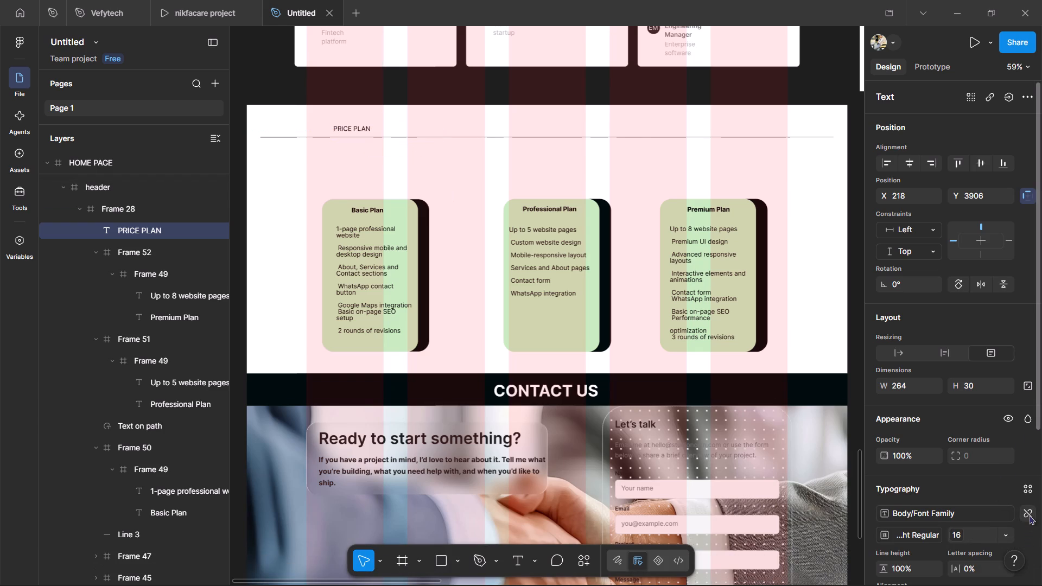
pyautogui.click(965, 531)
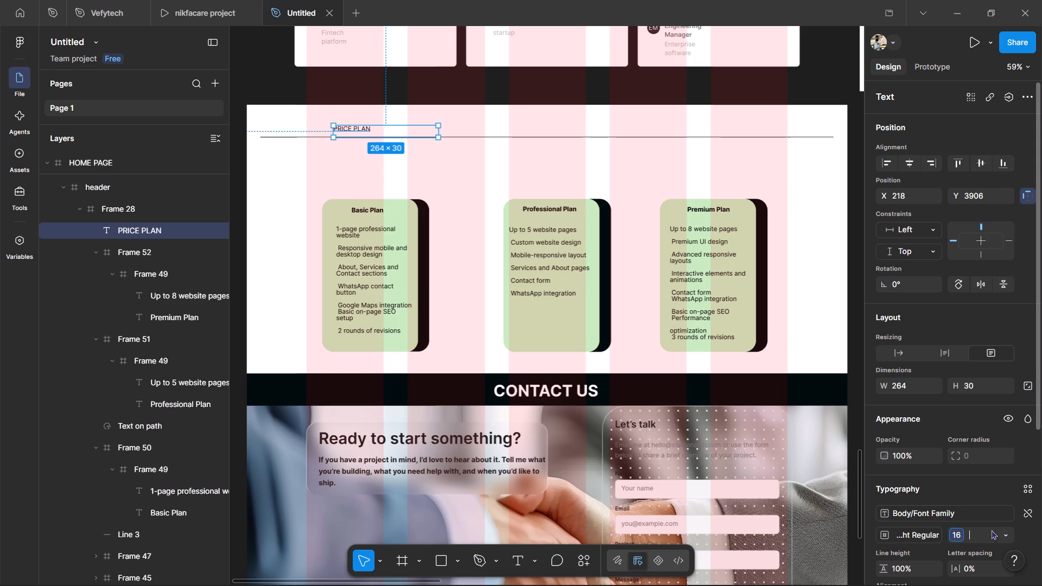
pyautogui.click(1012, 539)
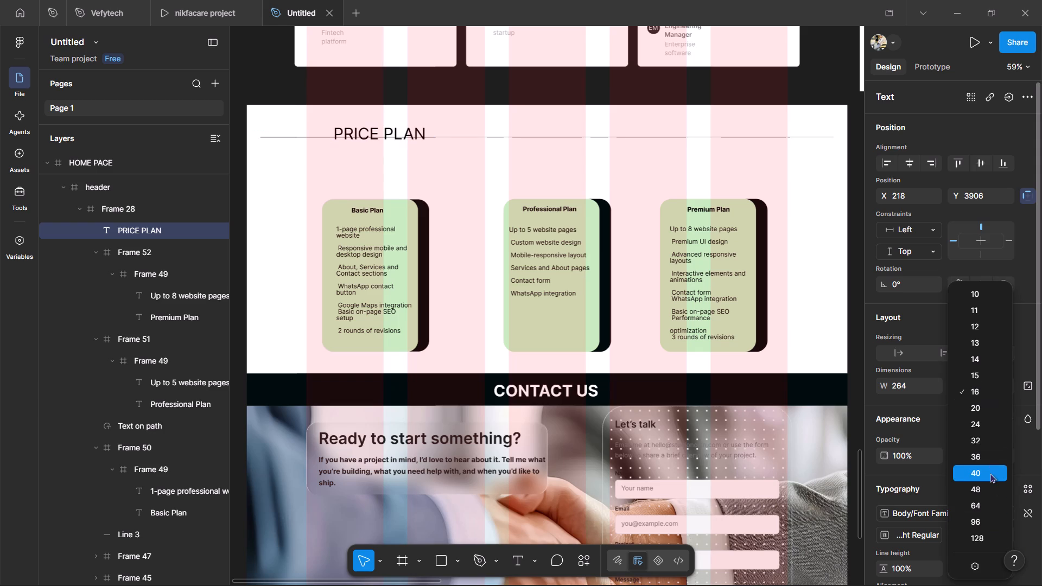
pyautogui.click(990, 477)
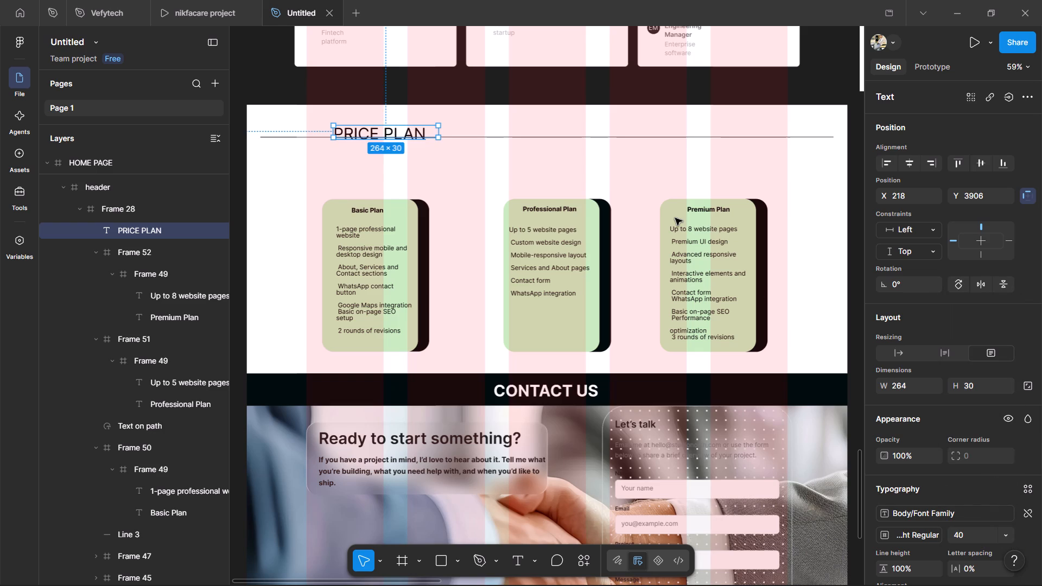
# Move the PRICE PLAN heading up above the divider line to about X 144, Y 3884.
pyautogui.moveTo(403, 131); pyautogui.dragTo(398, 127)
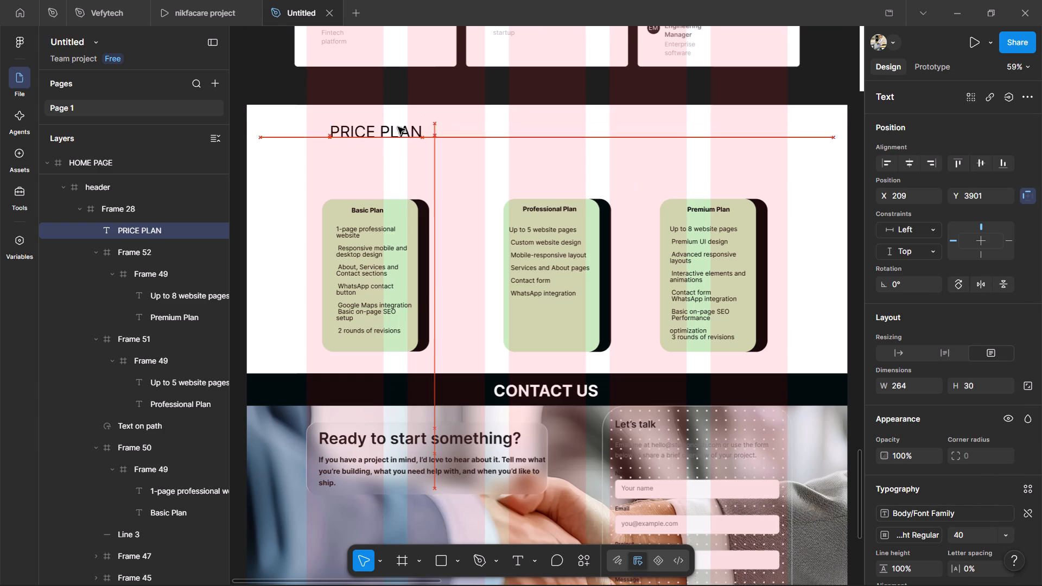
pyautogui.moveTo(398, 127); pyautogui.dragTo(370, 125)
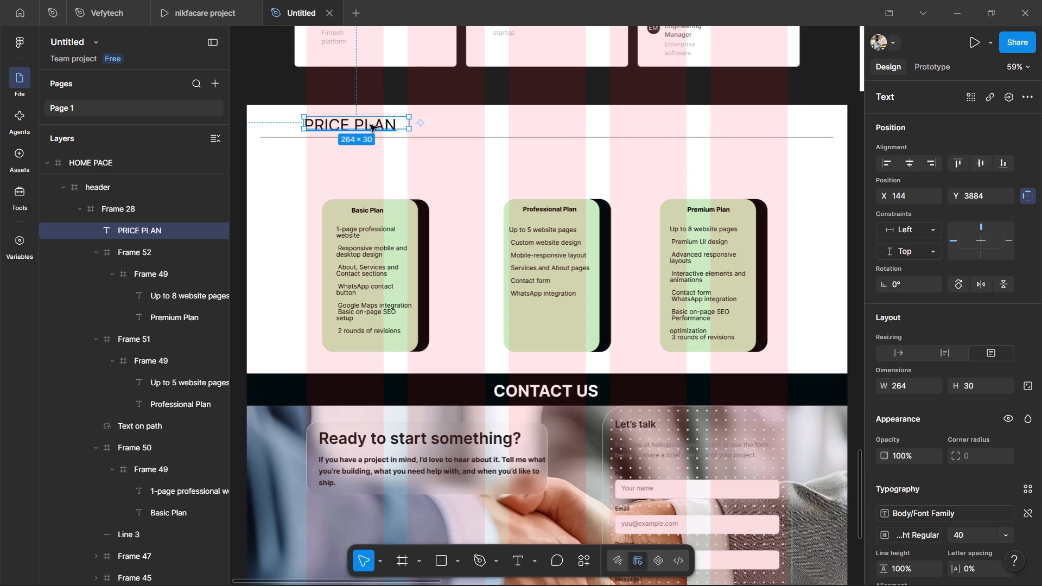
pyautogui.click(245, 84)
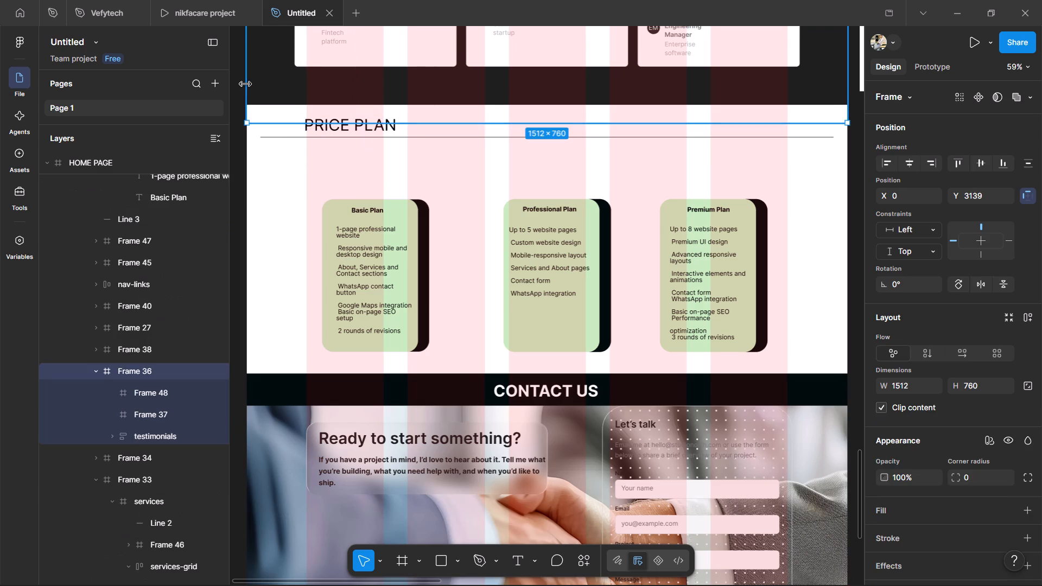
# Look over the price plan and contact sections, examining the "Let's talk" form up close.
pyautogui.hscroll(1, 245, 84)
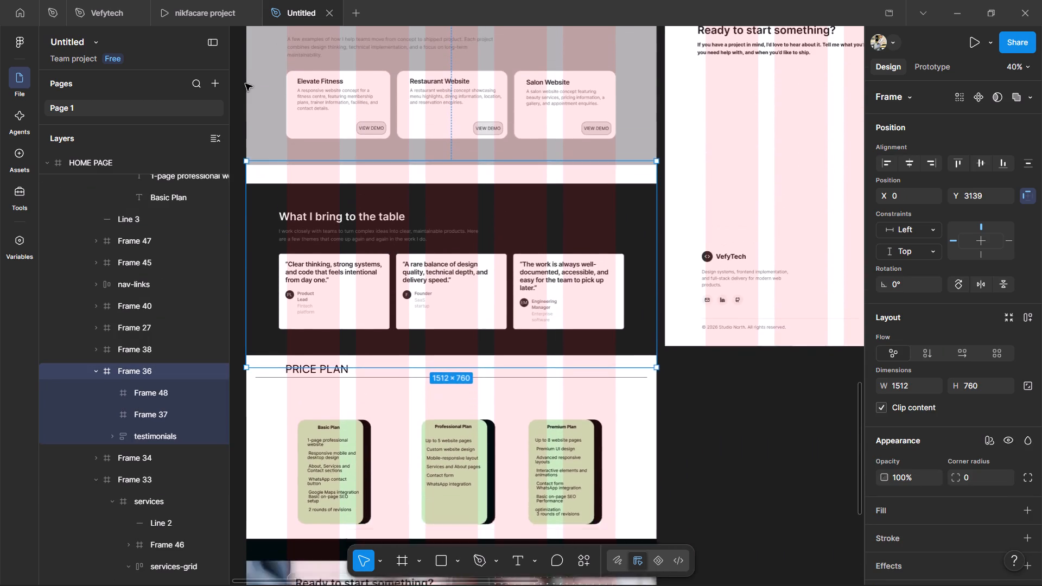
pyautogui.hscroll(2, 245, 84)
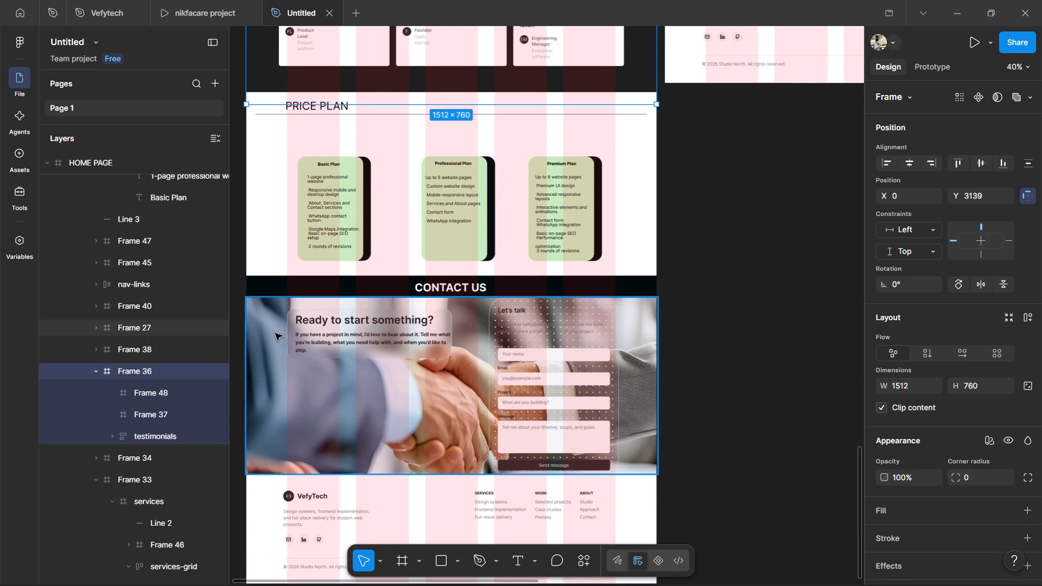
pyautogui.hscroll(-2, 447, 339)
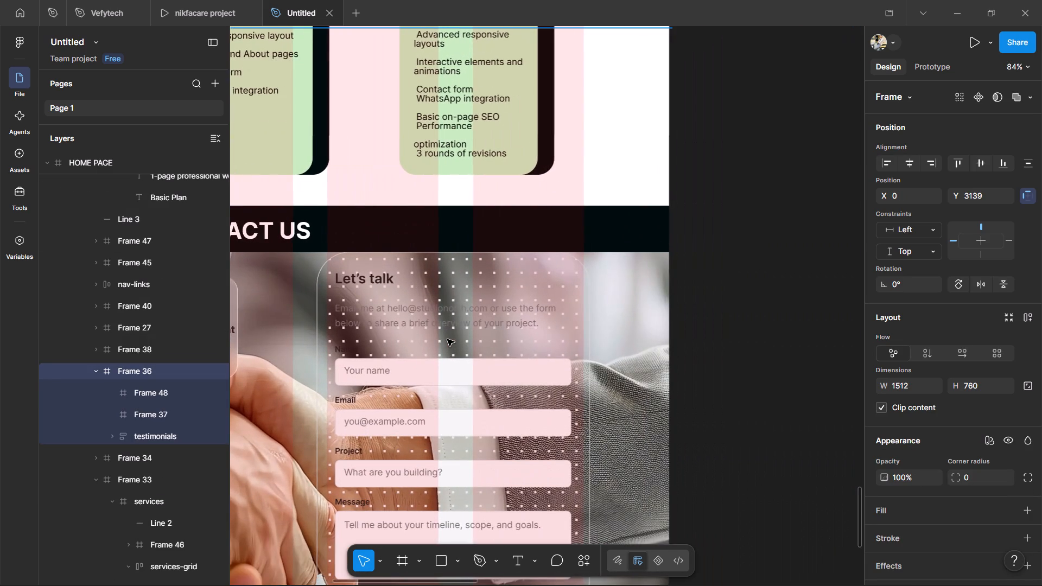
pyautogui.scroll(-2, 447, 339)
pyautogui.hscroll(1, 447, 339)
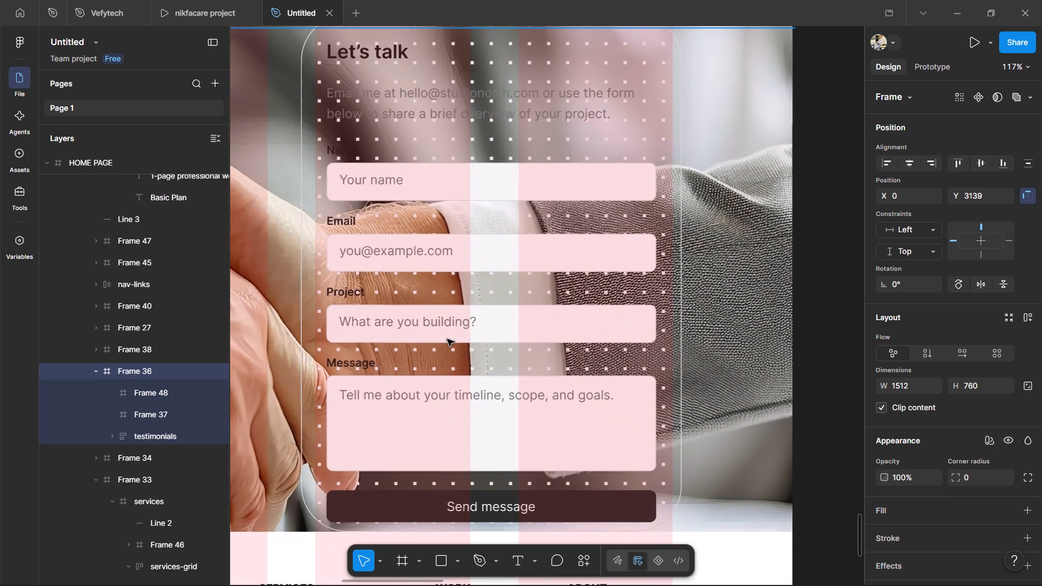
pyautogui.scroll(2, 627, 375)
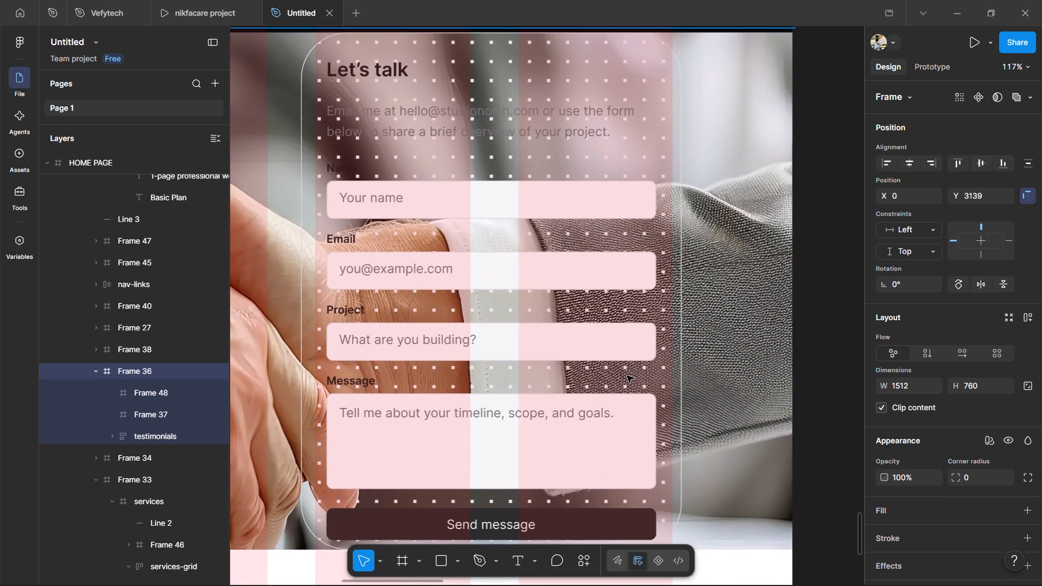
pyautogui.scroll(1, 627, 375)
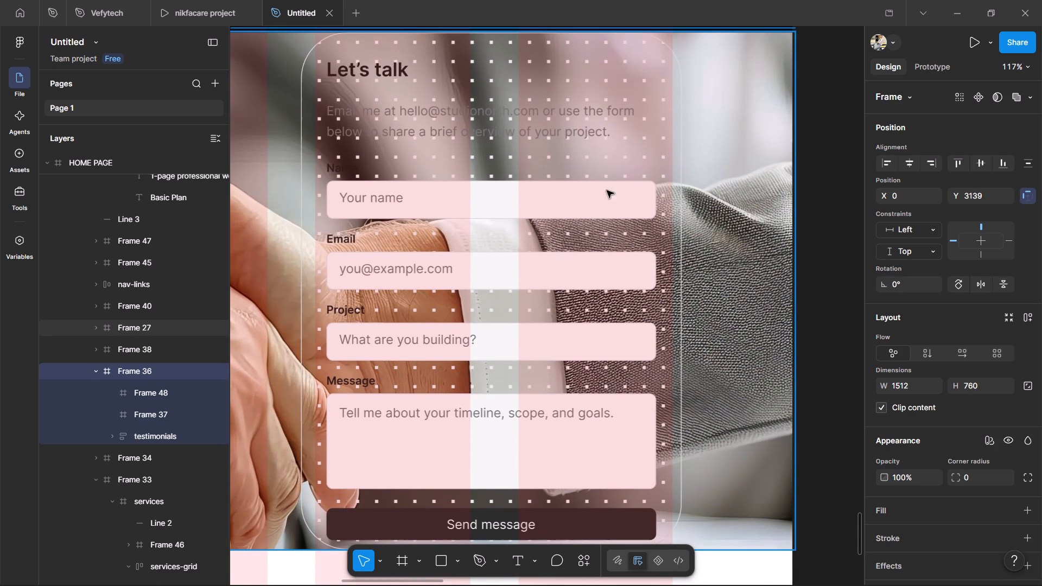
# Hide the Glass effect on the contact-card frame holding the "Let's talk" form.
pyautogui.tripleClick(664, 120)
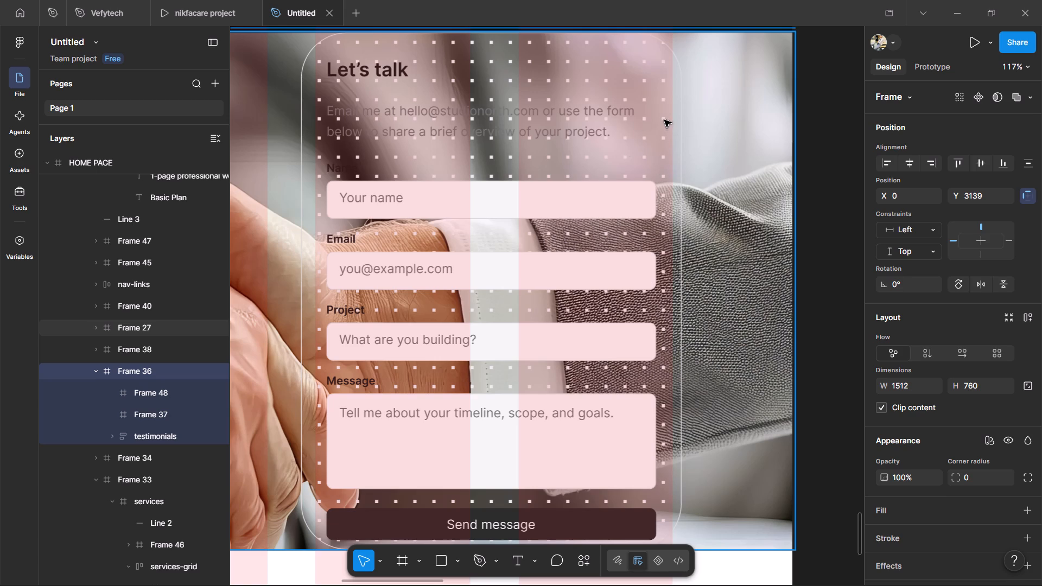
pyautogui.tripleClick(664, 120)
pyautogui.doubleClick(664, 120)
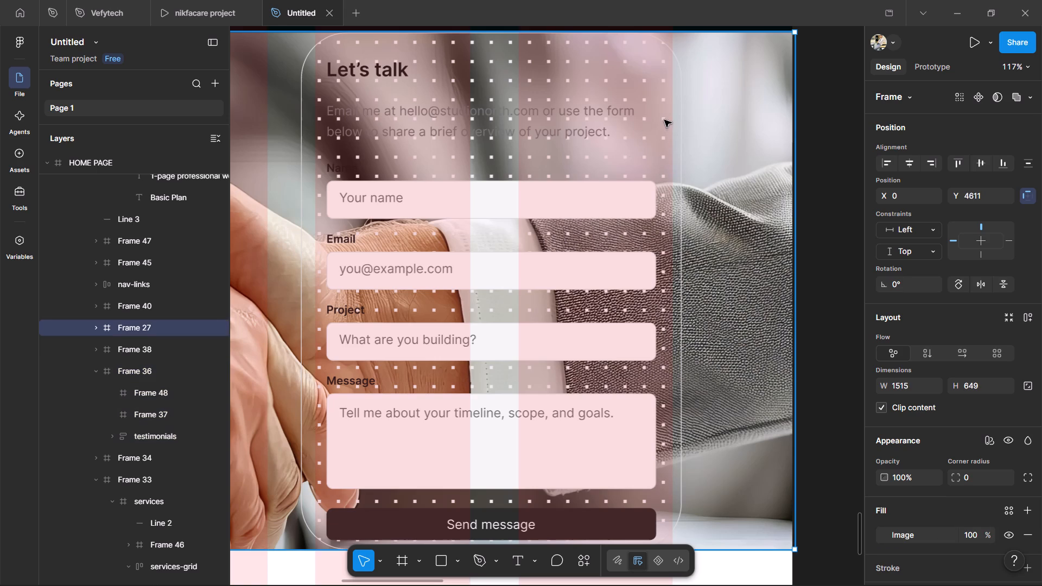
pyautogui.doubleClick(664, 120)
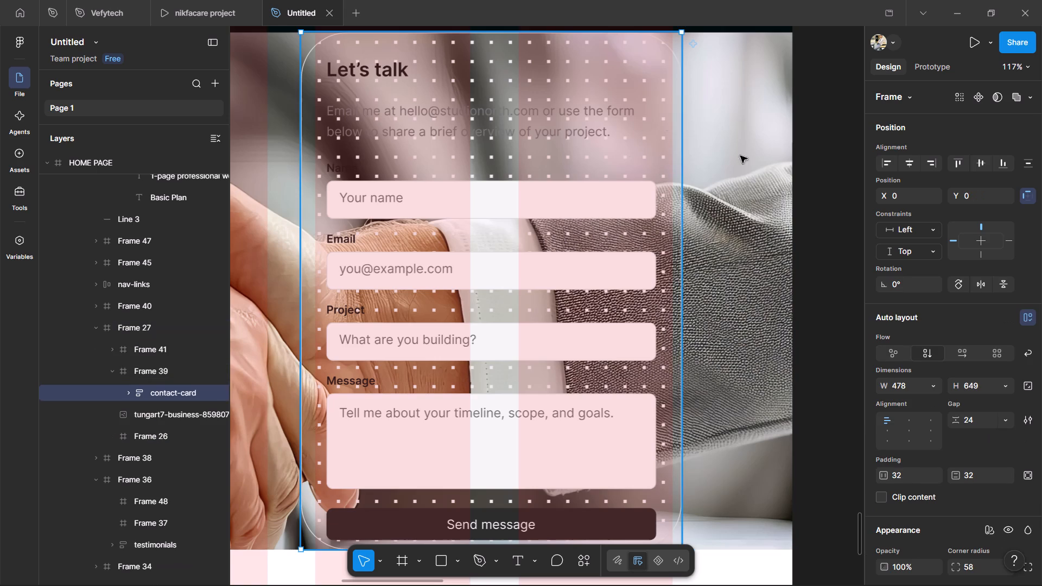
pyautogui.scroll(-3, 917, 463)
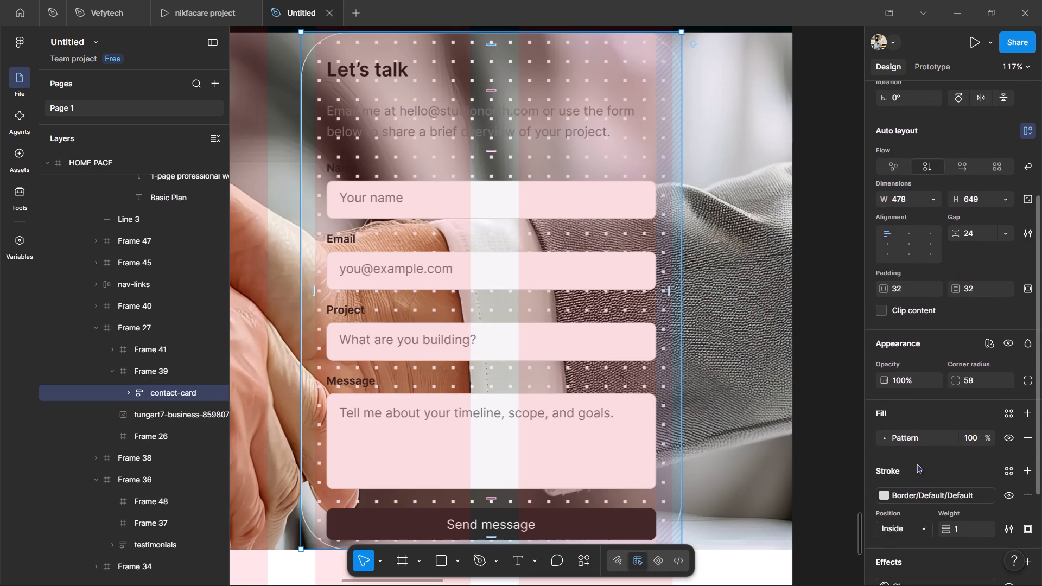
pyautogui.scroll(-2, 937, 458)
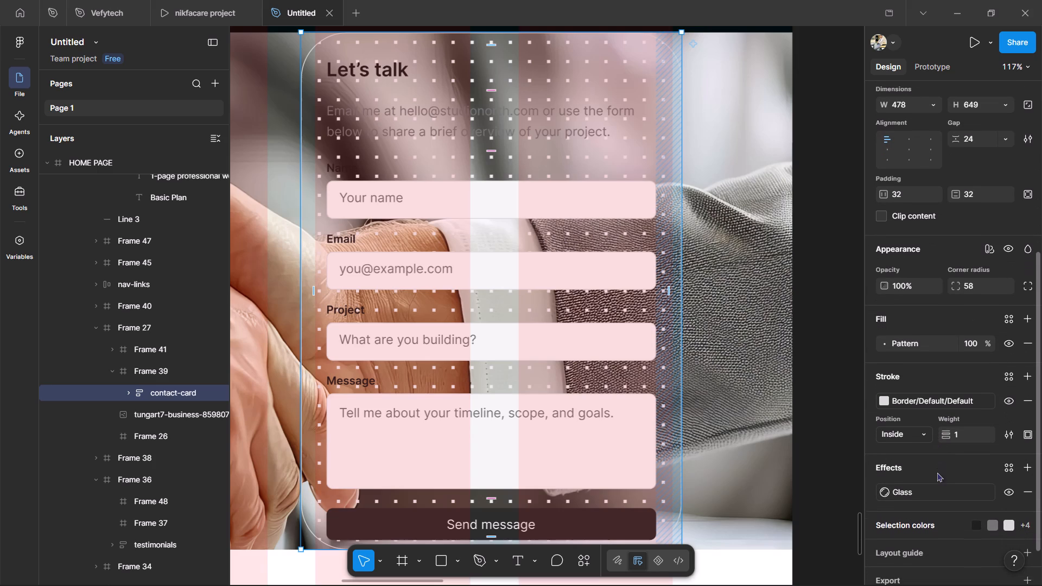
pyautogui.scroll(-1, 937, 472)
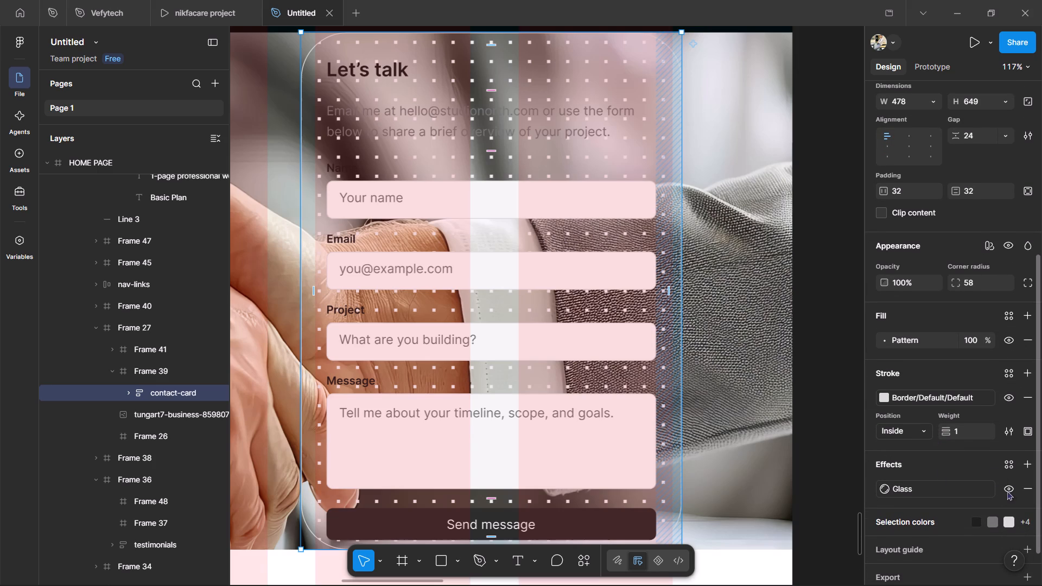
pyautogui.click(1007, 491)
pyautogui.click(1007, 491)
pyautogui.click(1007, 491)
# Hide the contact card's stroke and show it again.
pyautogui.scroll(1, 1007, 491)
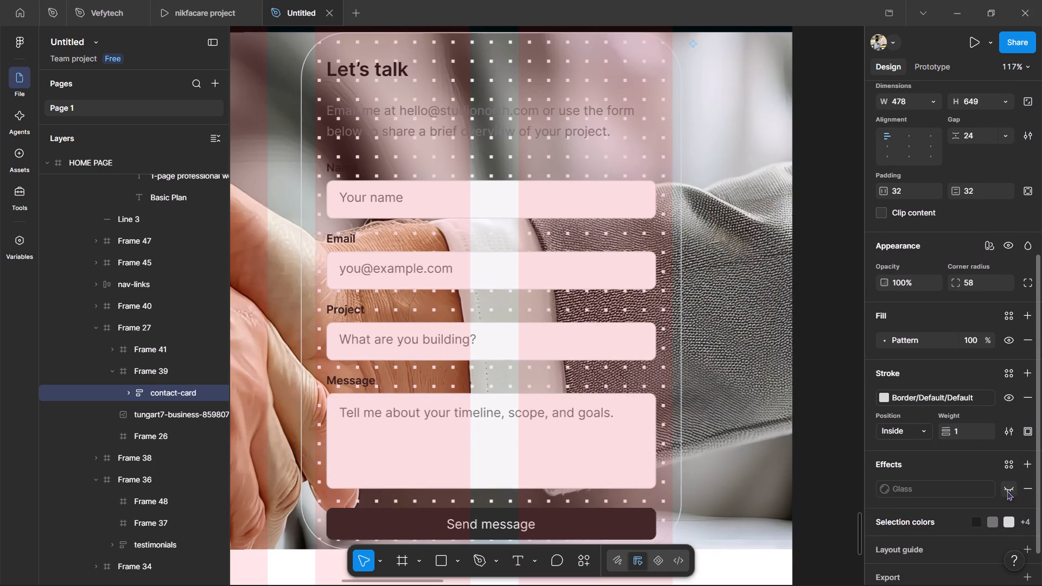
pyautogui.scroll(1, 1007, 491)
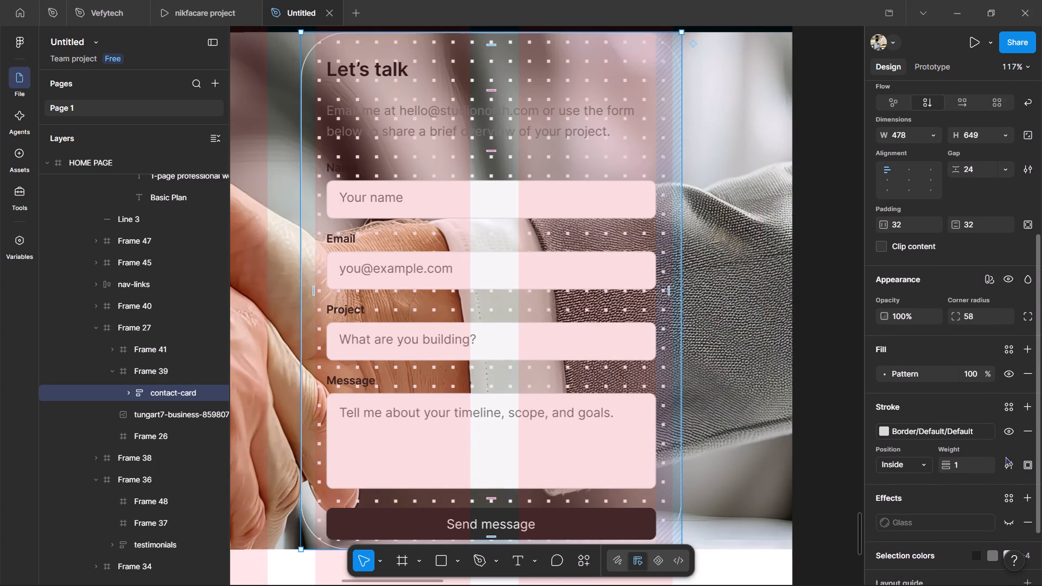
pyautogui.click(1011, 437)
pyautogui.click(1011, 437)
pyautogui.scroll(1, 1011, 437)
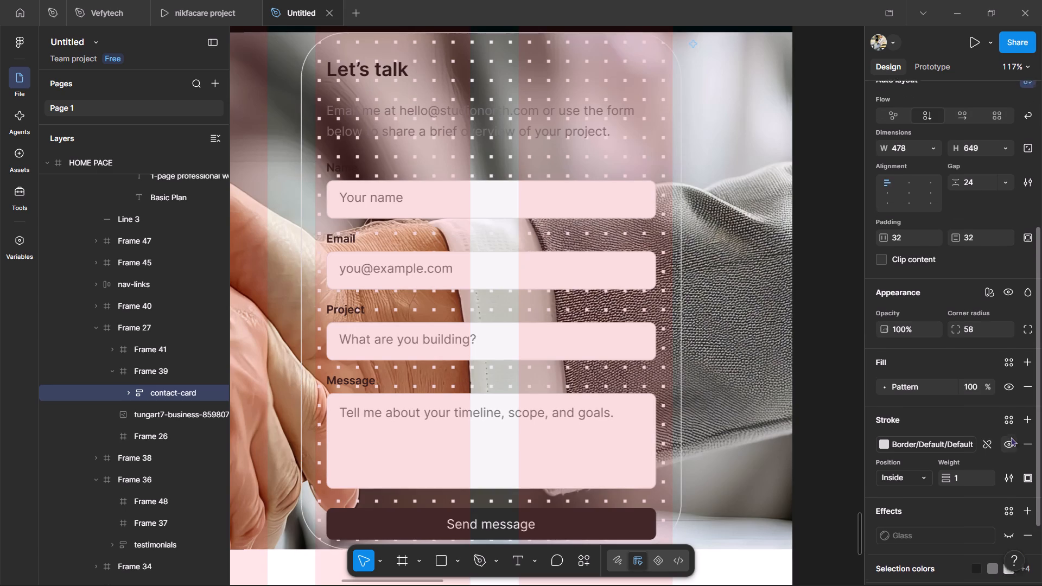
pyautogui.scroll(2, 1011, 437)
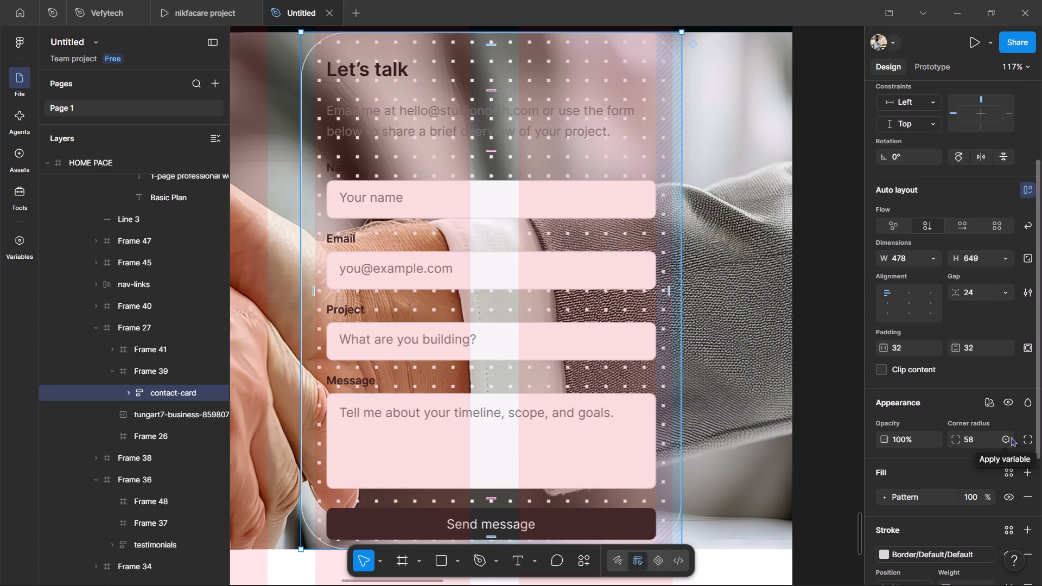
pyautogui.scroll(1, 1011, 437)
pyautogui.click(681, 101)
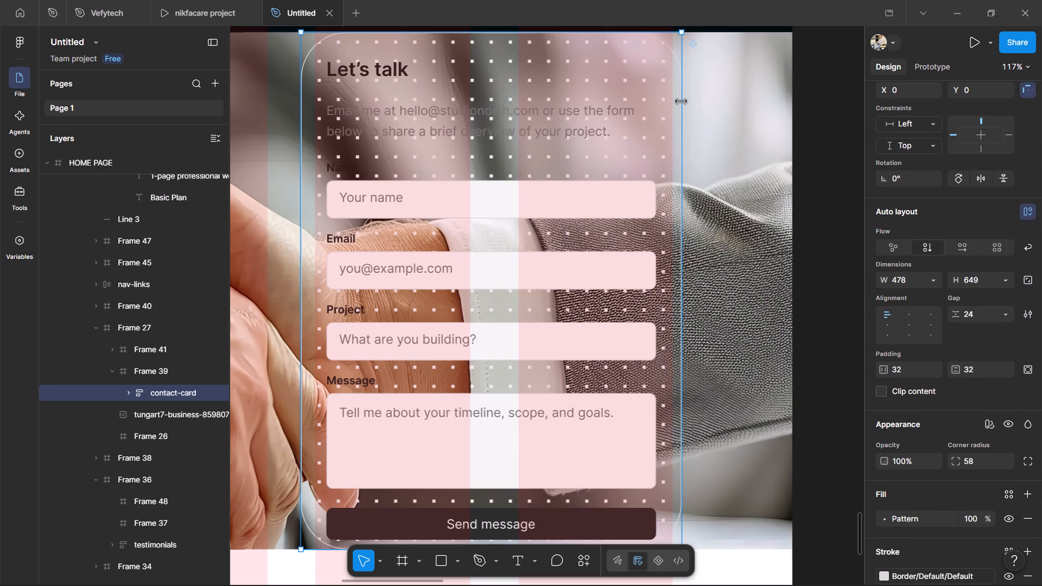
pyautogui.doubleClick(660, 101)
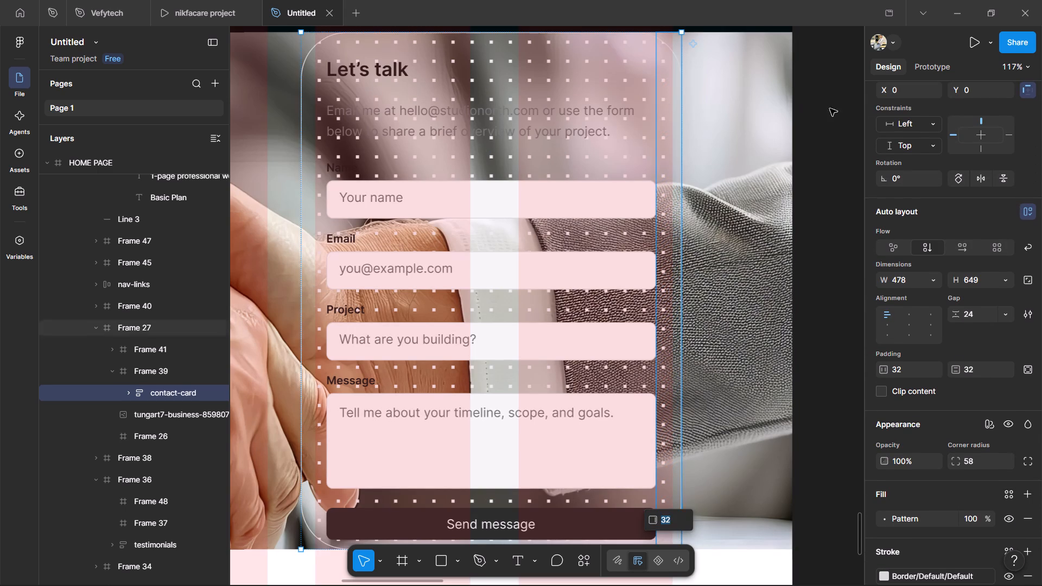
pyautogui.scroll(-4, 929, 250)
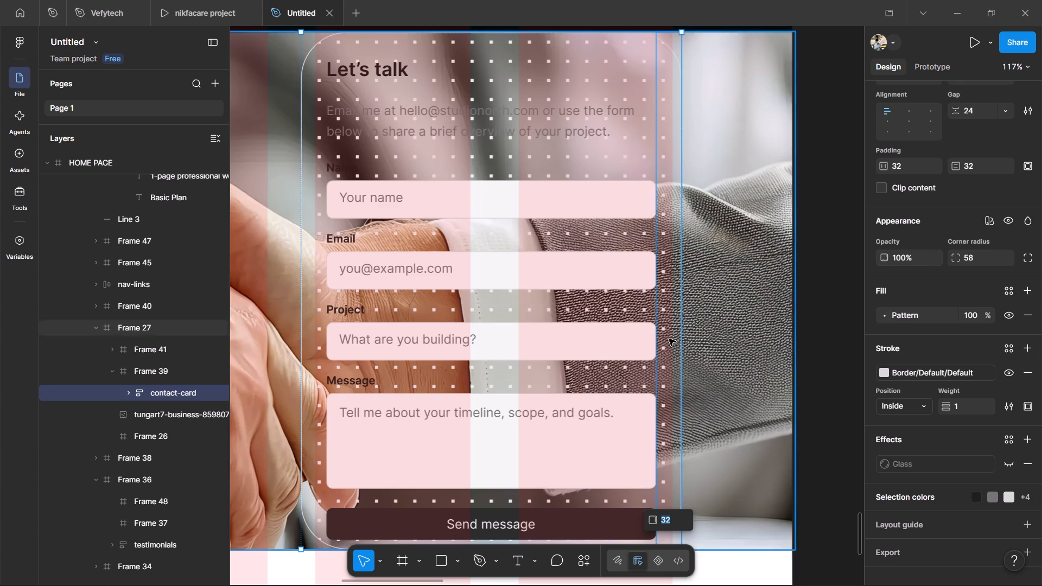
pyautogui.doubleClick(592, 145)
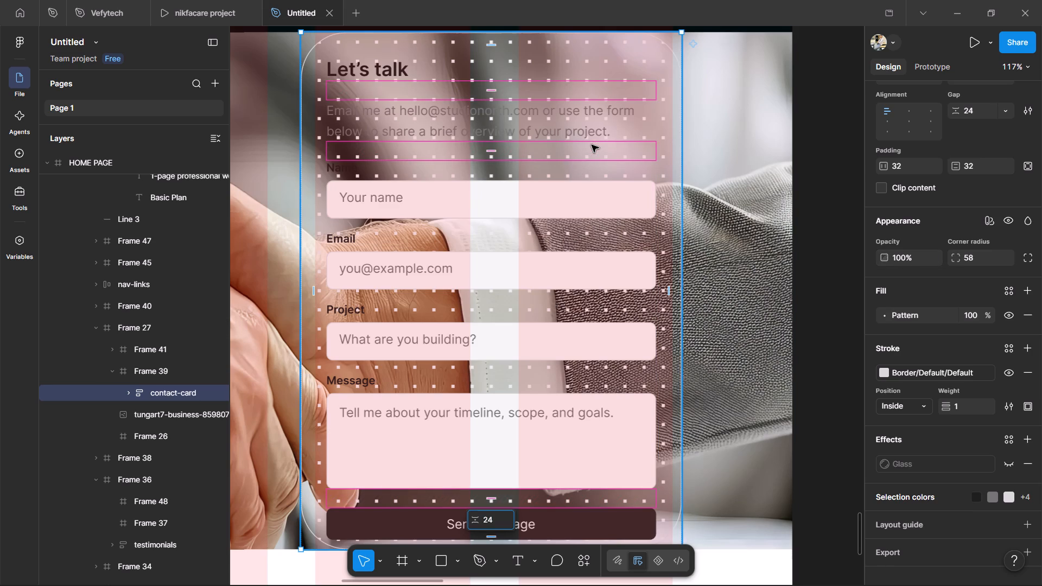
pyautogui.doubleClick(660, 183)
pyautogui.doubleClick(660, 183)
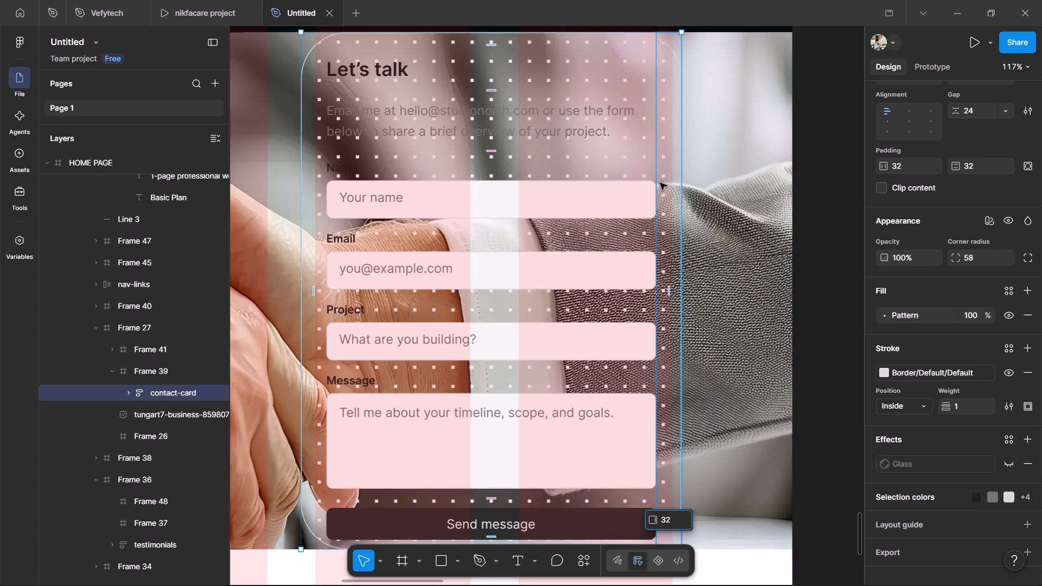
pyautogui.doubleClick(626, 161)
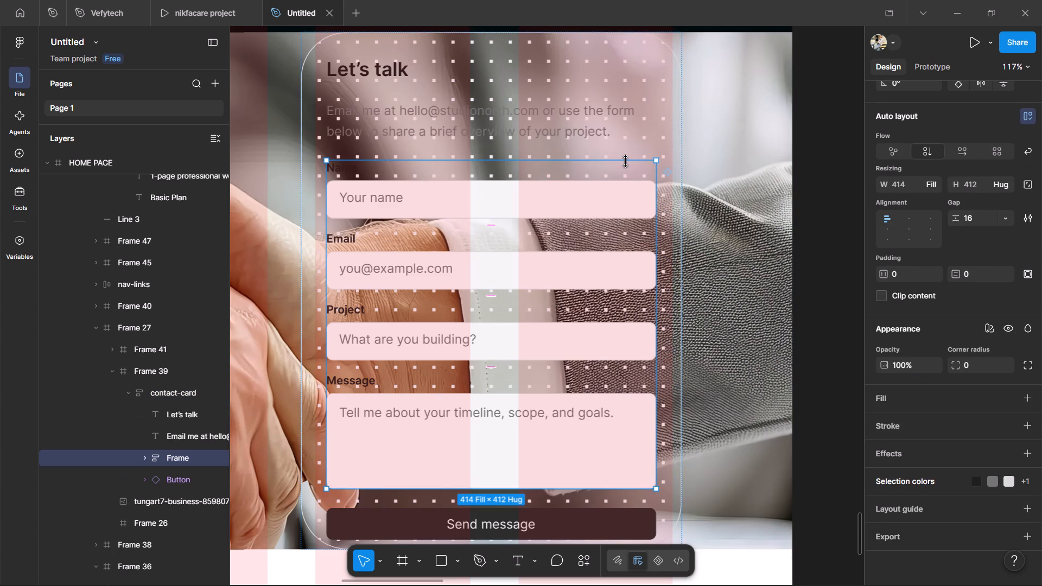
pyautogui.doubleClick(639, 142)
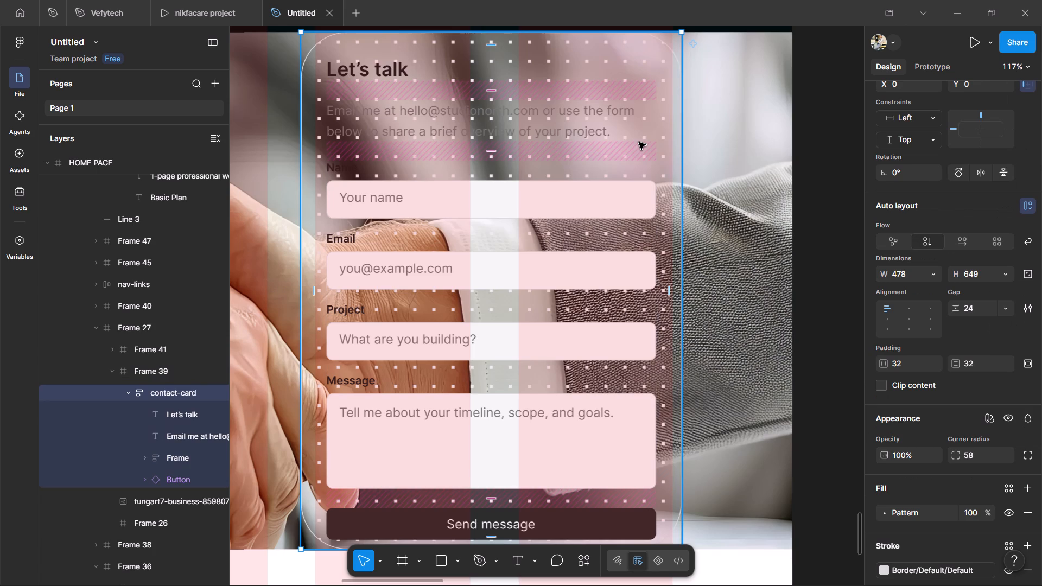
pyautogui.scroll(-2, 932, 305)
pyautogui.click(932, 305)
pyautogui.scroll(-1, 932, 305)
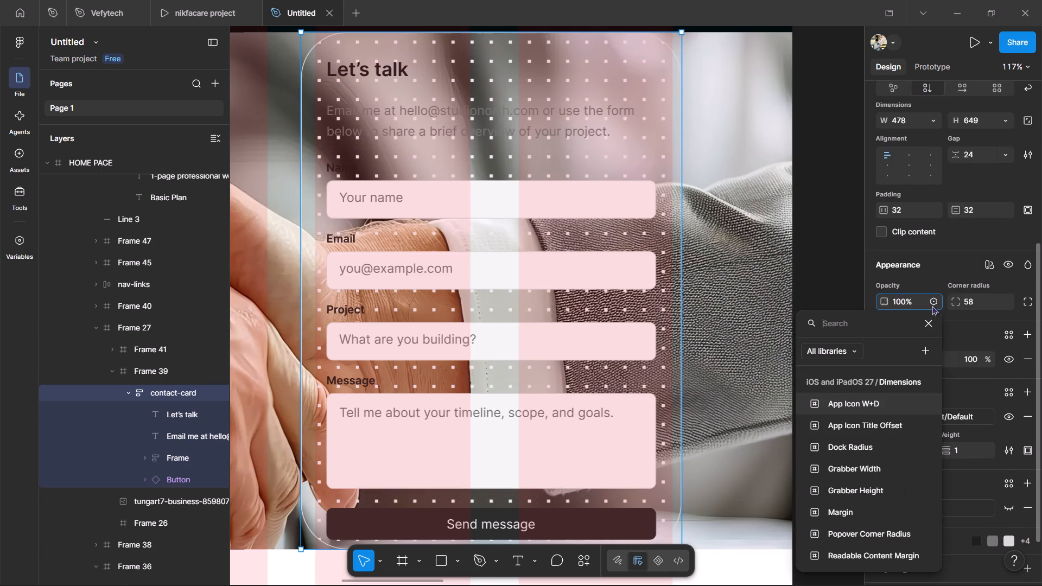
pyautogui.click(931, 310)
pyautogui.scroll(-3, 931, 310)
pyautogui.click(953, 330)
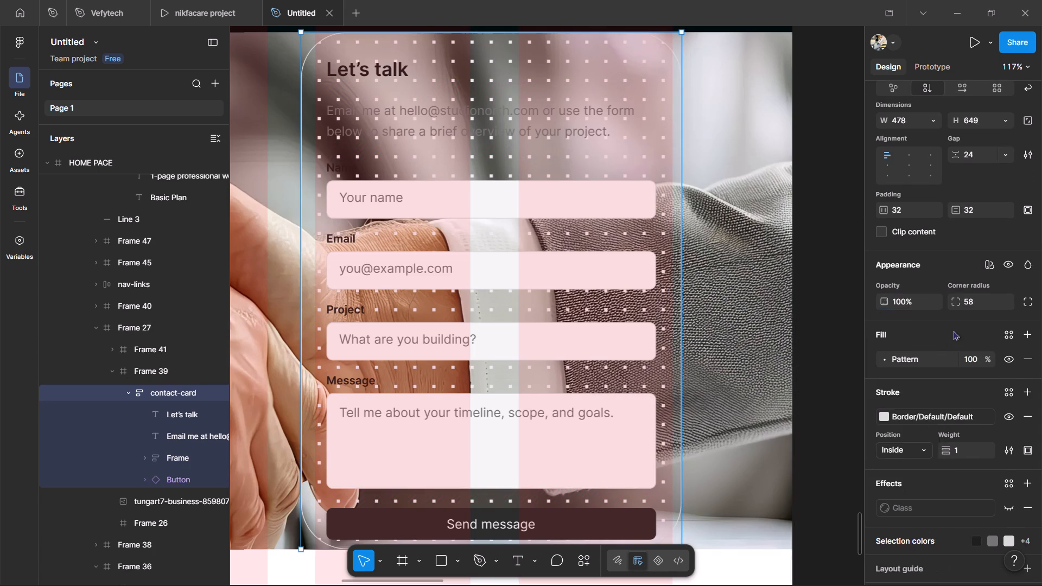
# Hide the Pattern fill on the contact-card frame.
pyautogui.scroll(-2, 953, 330)
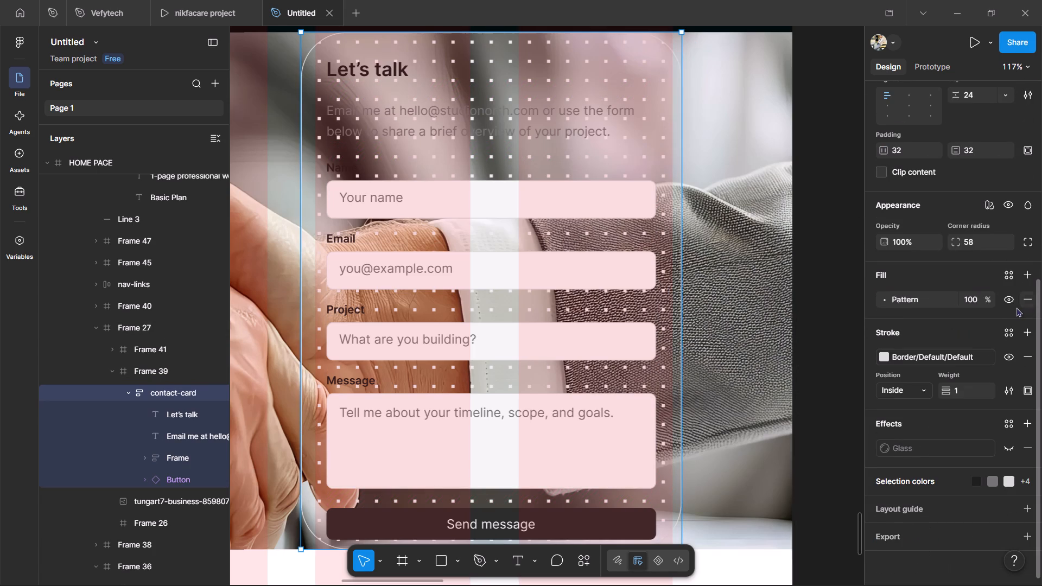
pyautogui.click(1012, 304)
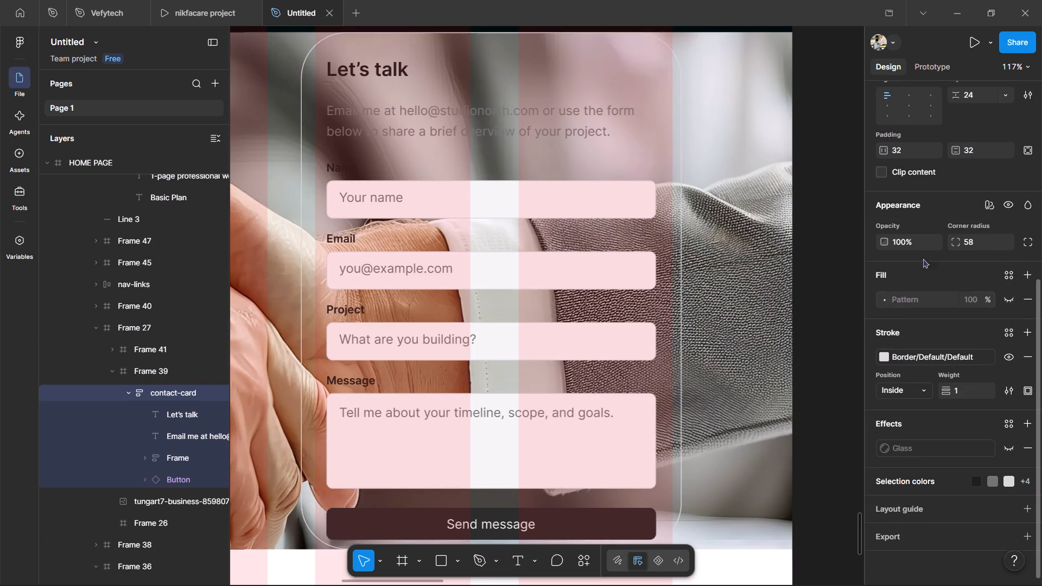
pyautogui.click(802, 159)
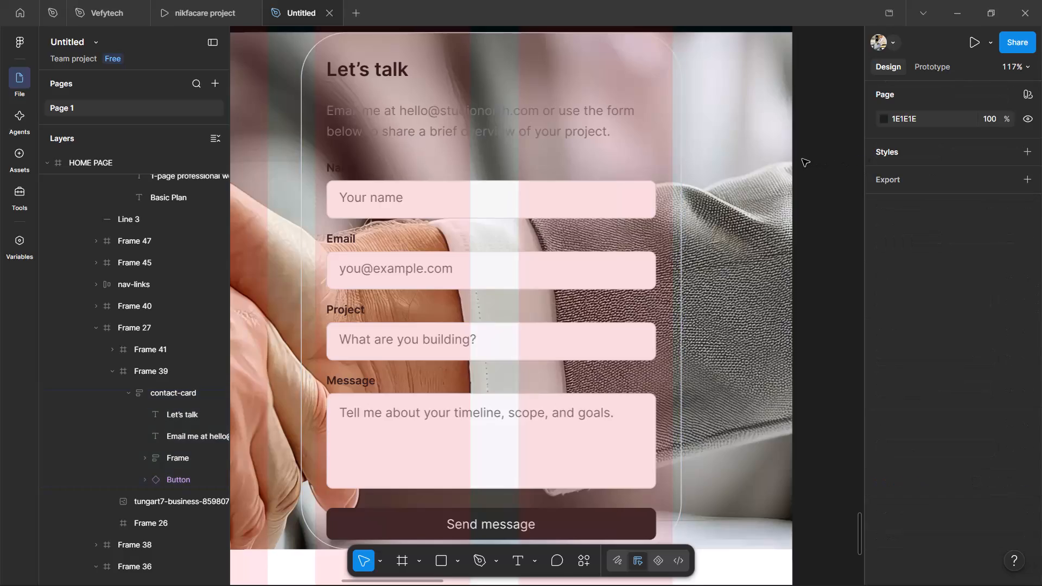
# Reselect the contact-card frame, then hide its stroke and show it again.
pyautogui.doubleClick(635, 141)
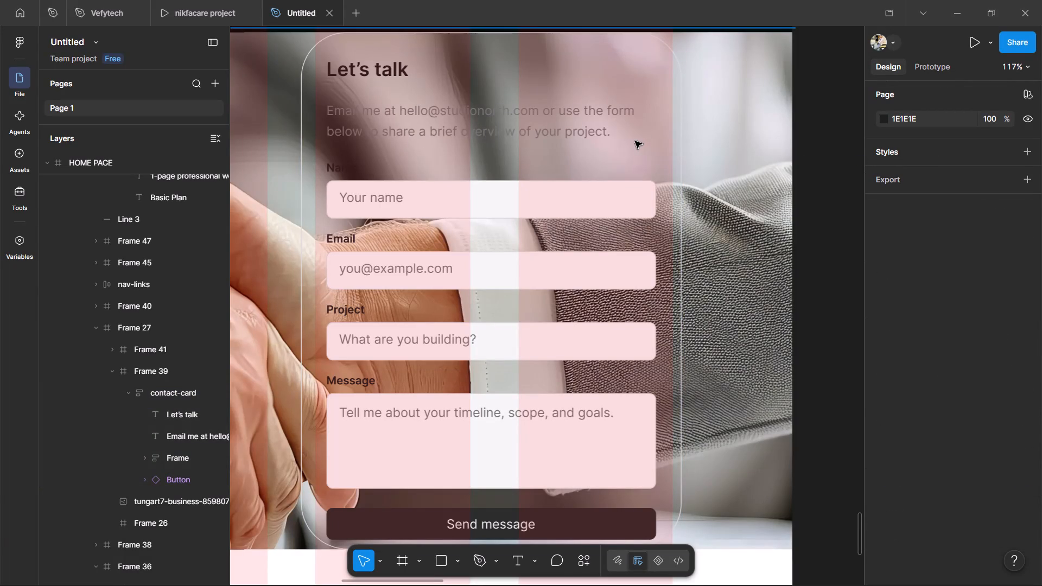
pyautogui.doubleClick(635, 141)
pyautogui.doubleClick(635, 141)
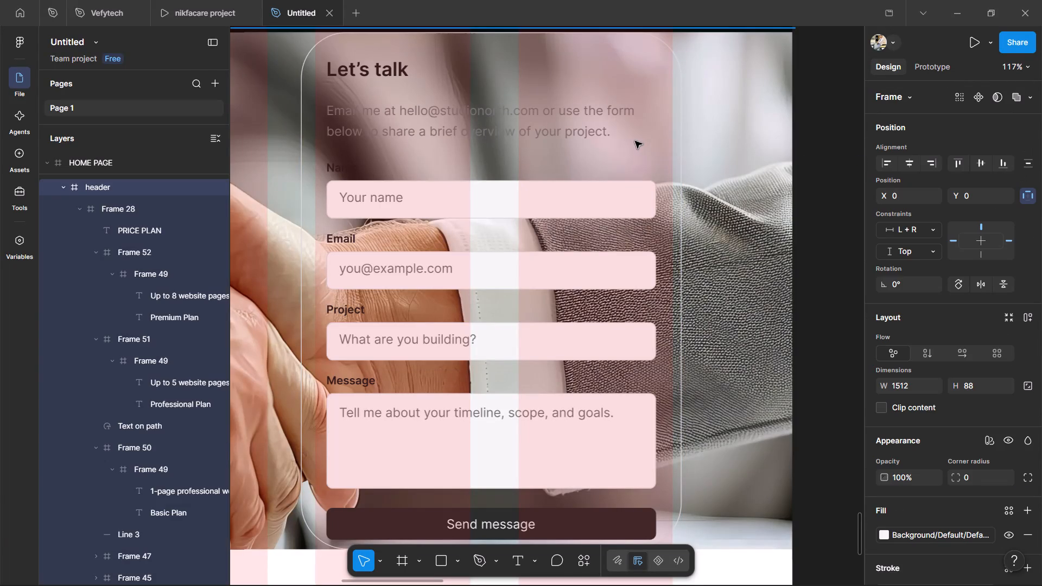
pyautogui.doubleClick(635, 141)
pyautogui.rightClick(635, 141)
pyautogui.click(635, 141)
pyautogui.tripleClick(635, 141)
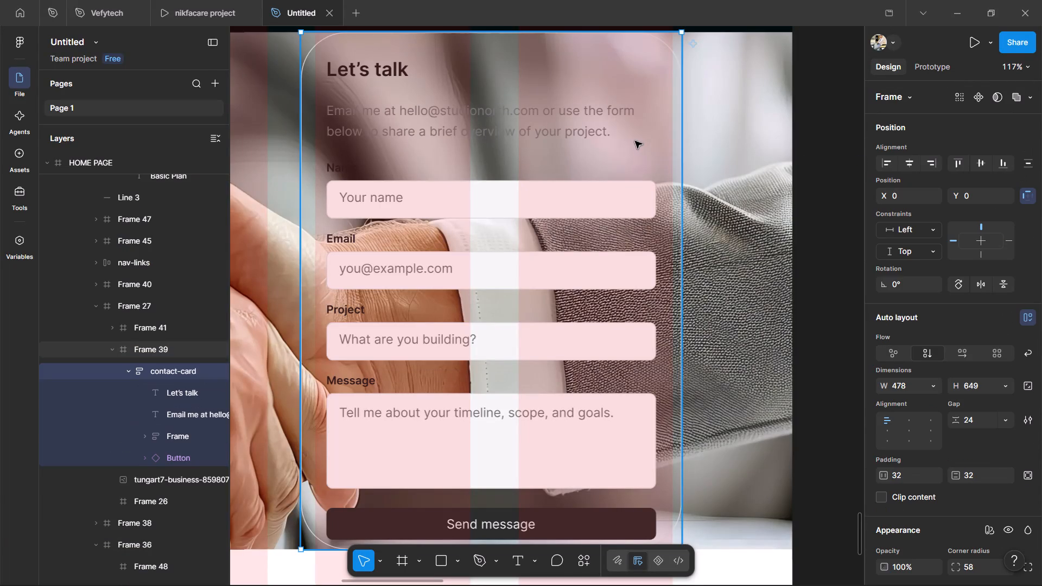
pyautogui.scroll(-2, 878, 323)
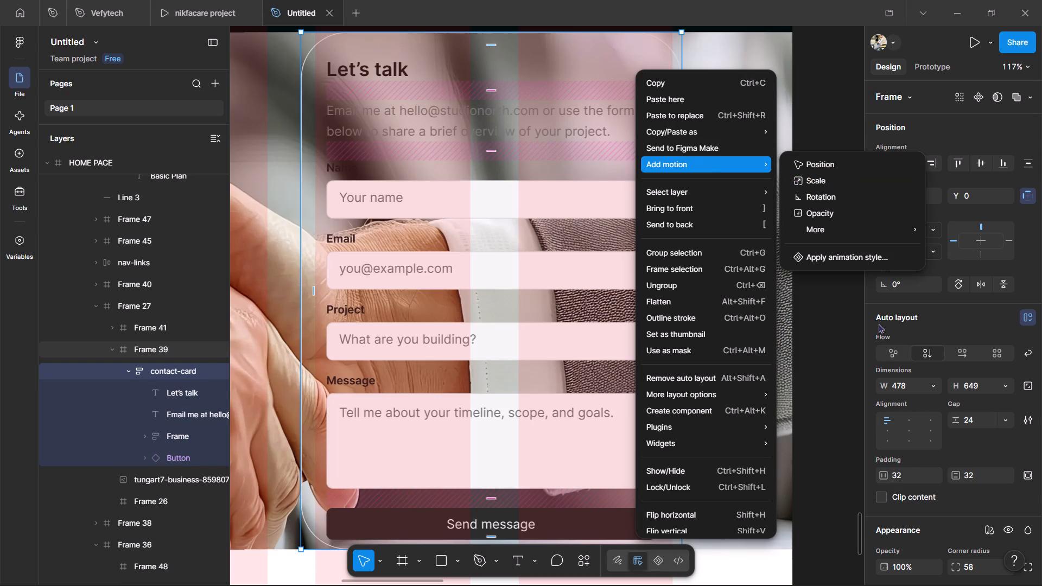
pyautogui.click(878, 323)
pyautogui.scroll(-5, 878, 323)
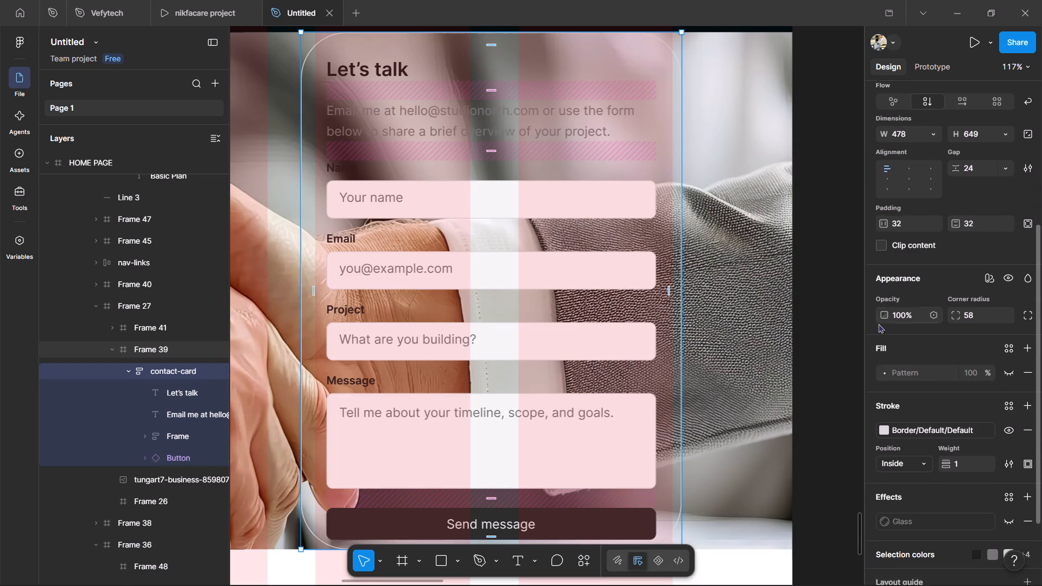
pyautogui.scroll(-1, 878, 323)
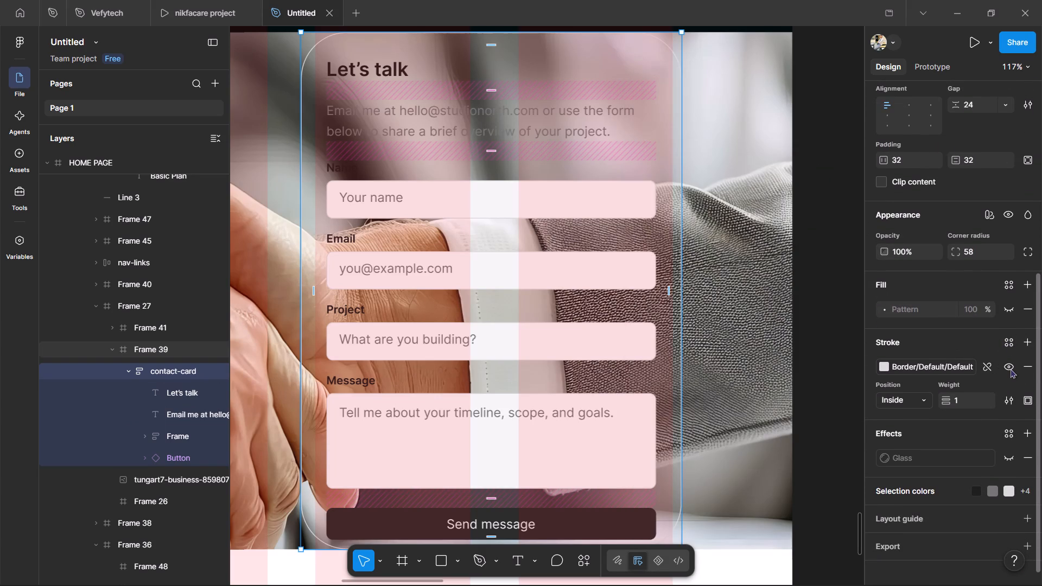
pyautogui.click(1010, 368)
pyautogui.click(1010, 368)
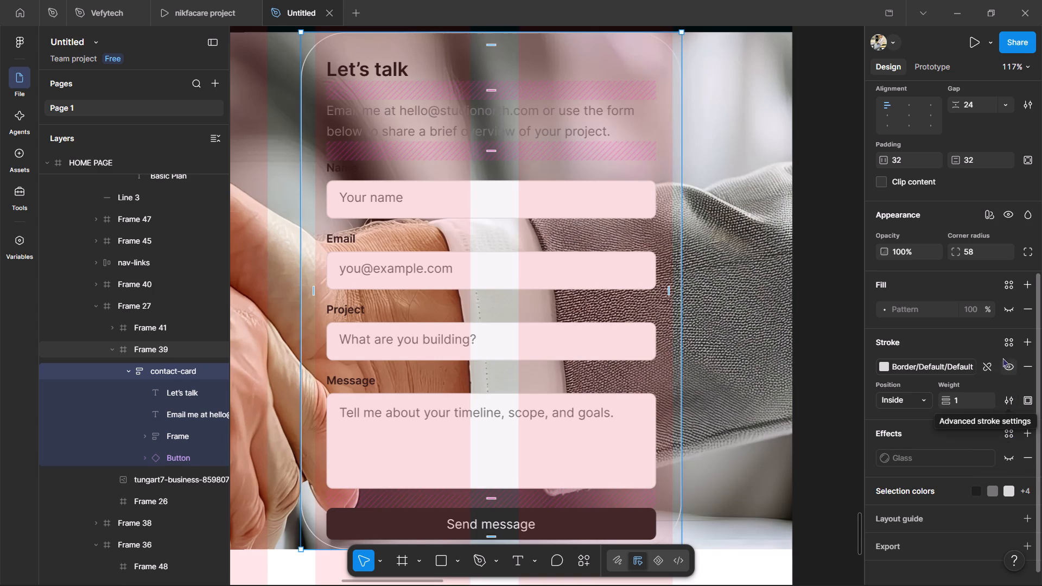
# Add a solid fill to the contact card, trying pink and red shades before applying the page colour 000B0C.
pyautogui.click(1025, 286)
pyautogui.click(712, 297)
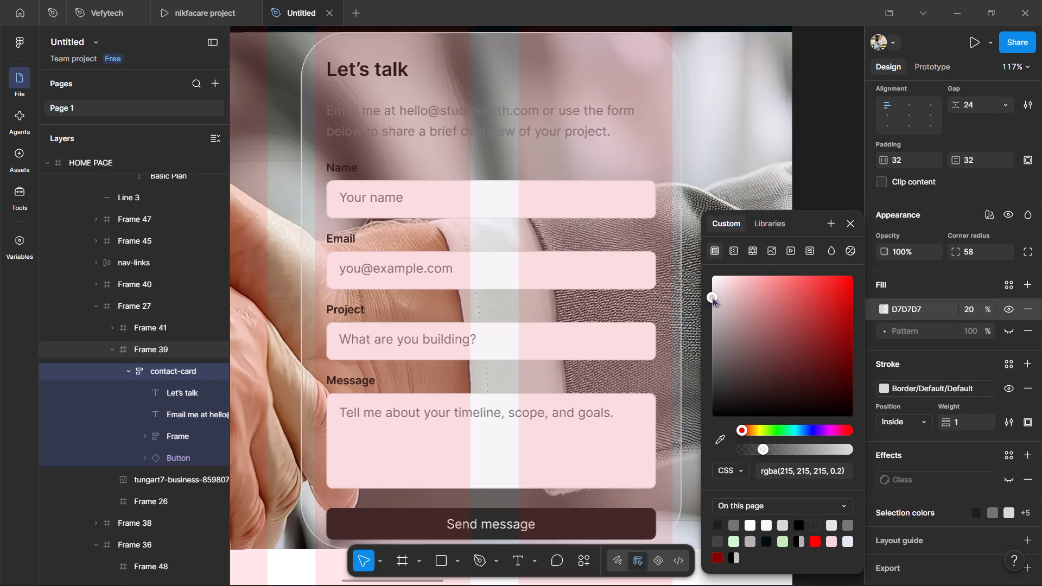
pyautogui.click(725, 295)
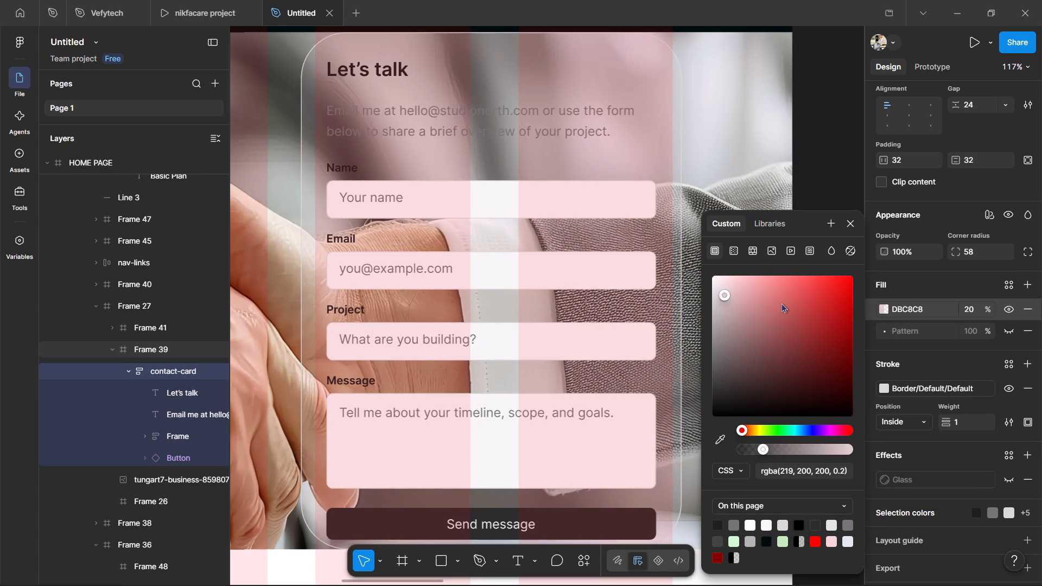
pyautogui.click(781, 303)
pyautogui.click(806, 290)
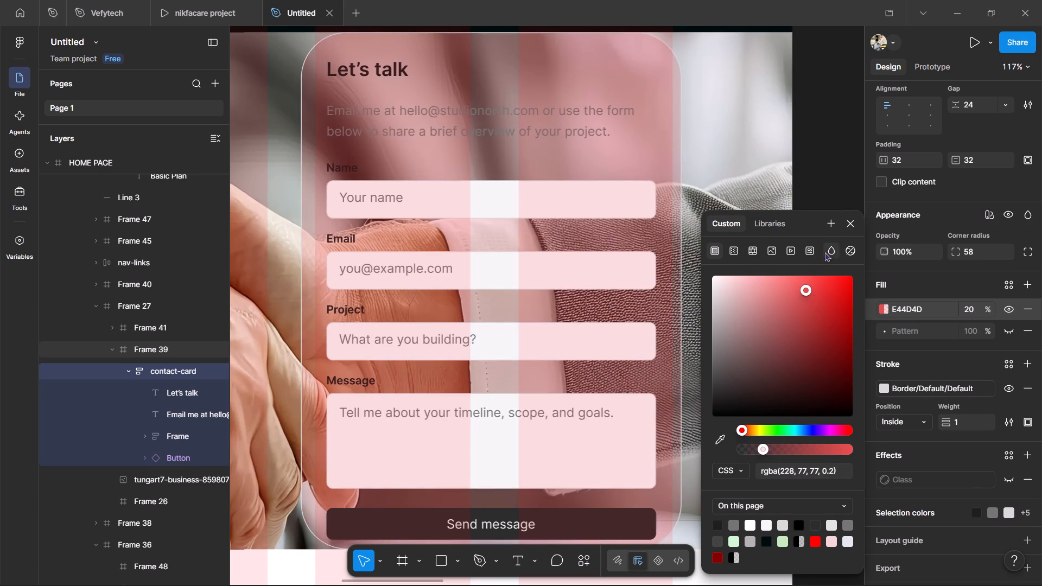
pyautogui.click(827, 247)
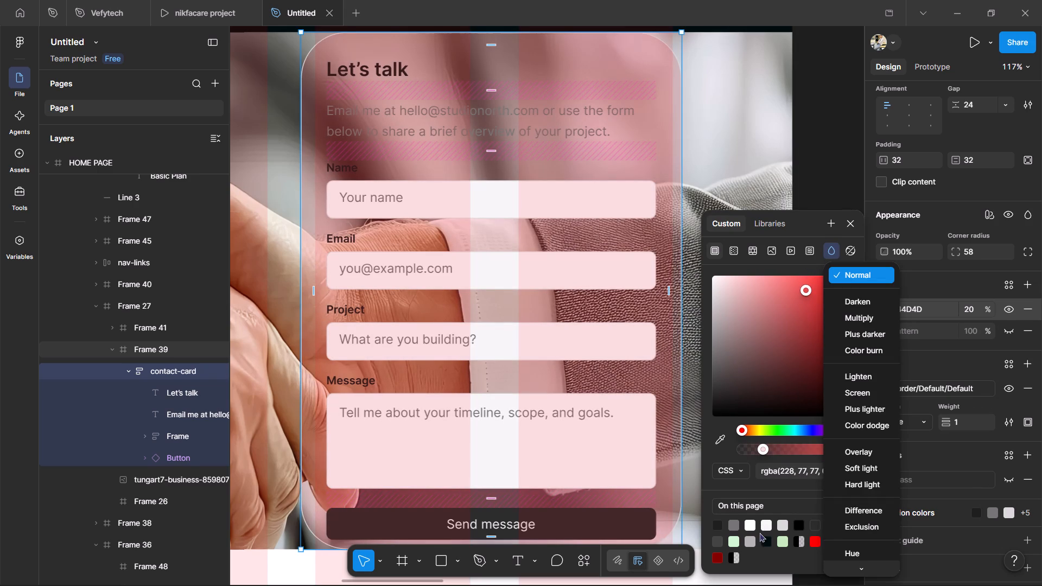
pyautogui.click(769, 539)
pyautogui.click(769, 539)
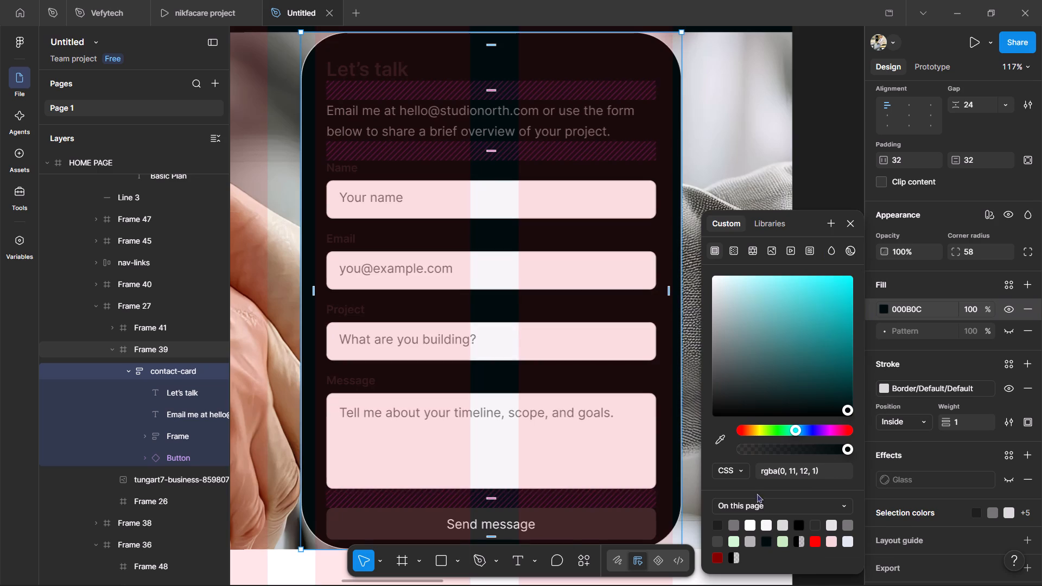
# Sample the light green CFF7D3 from the What We Offer section's background as the contact card's fill.
pyautogui.click(720, 440)
pyautogui.scroll(2, 647, 158)
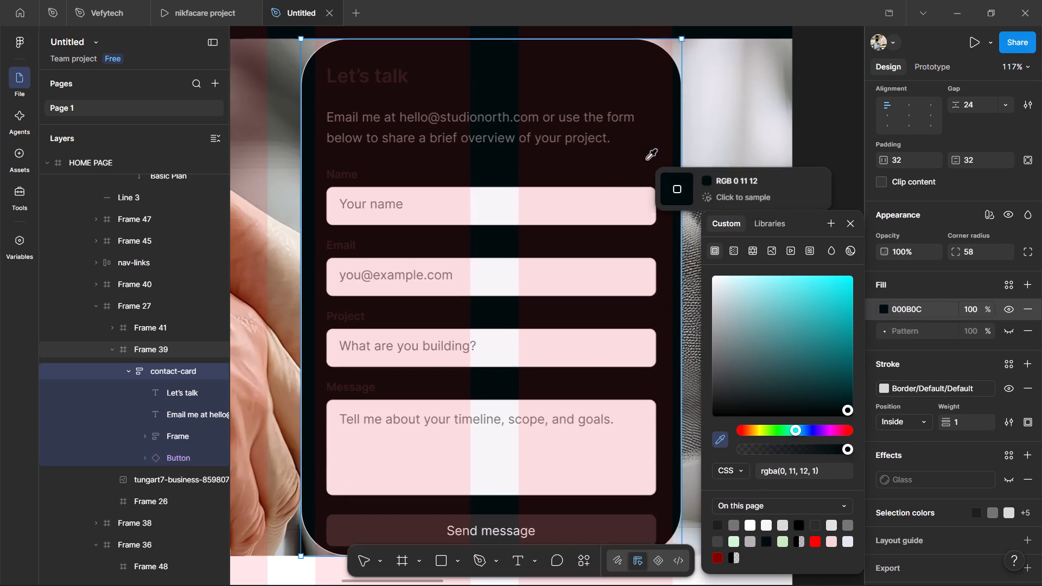
pyautogui.scroll(12, 647, 158)
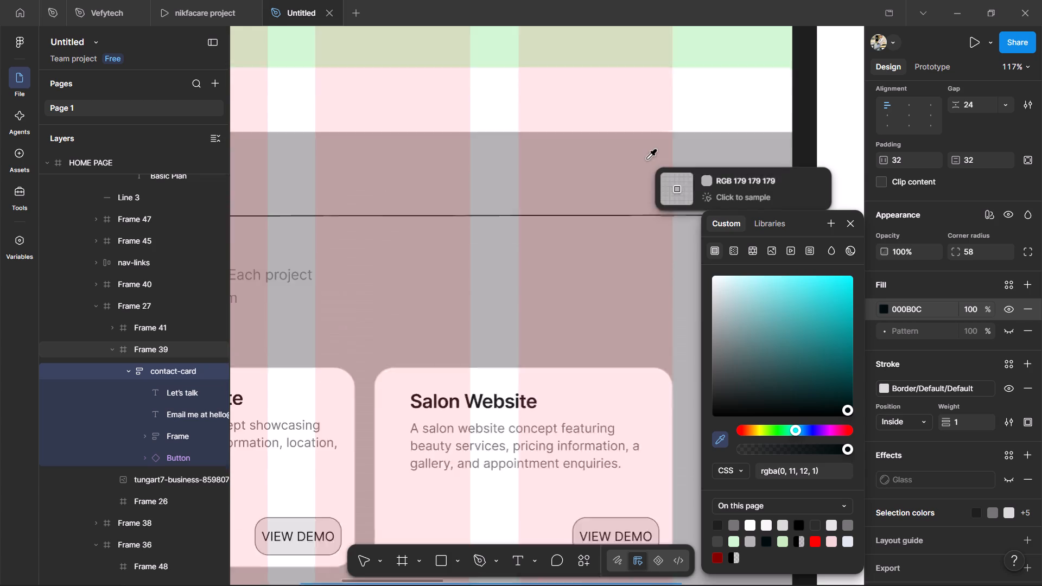
pyautogui.scroll(2, 647, 158)
pyautogui.click(652, 95)
pyautogui.scroll(-3, 652, 95)
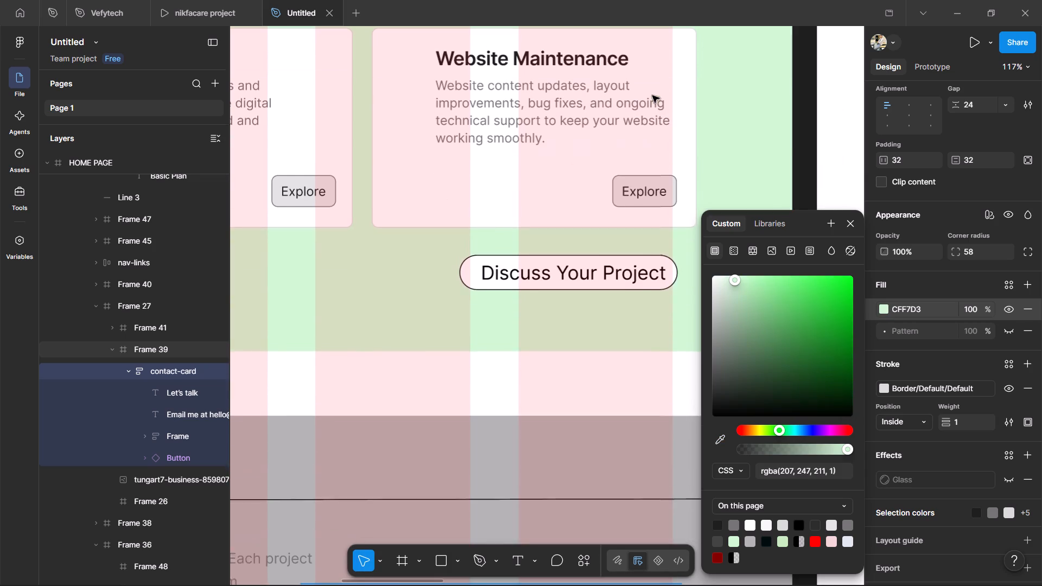
pyautogui.scroll(-8, 652, 95)
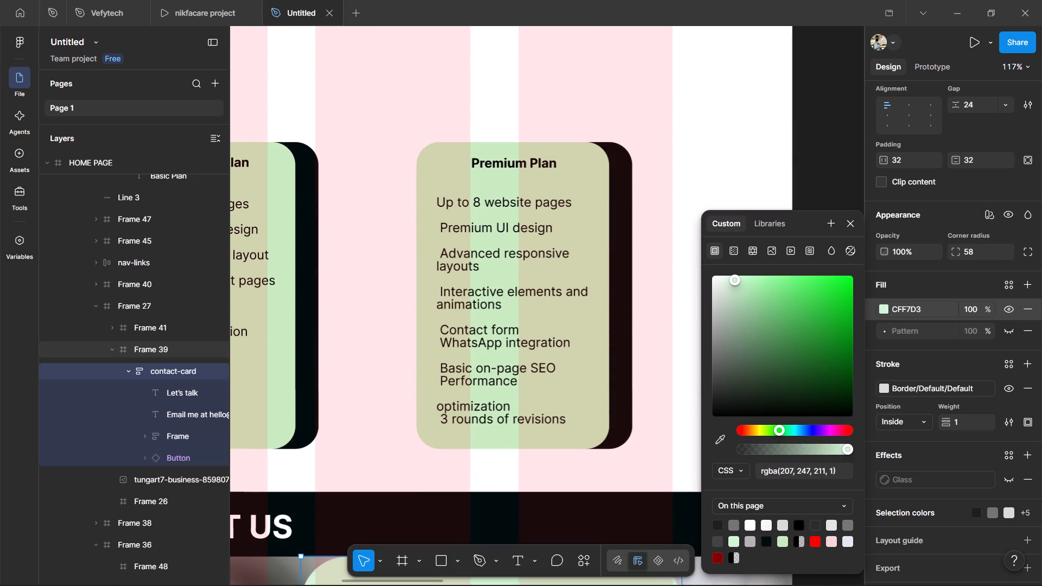
# Toggle the mobile hotspot in the Windows quick settings and return to the design.
pyautogui.click(927, 565)
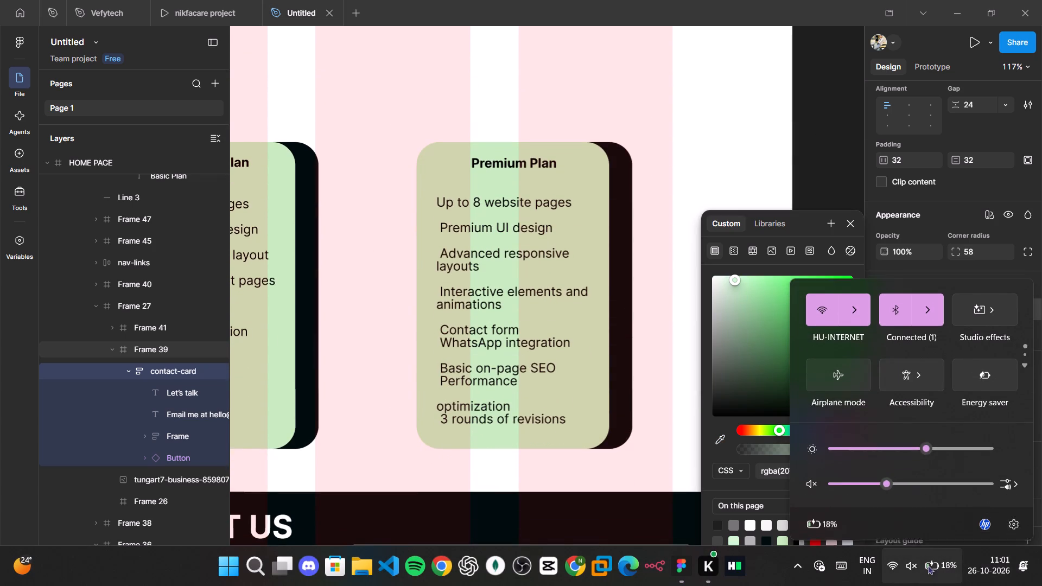
pyautogui.scroll(-1, 937, 366)
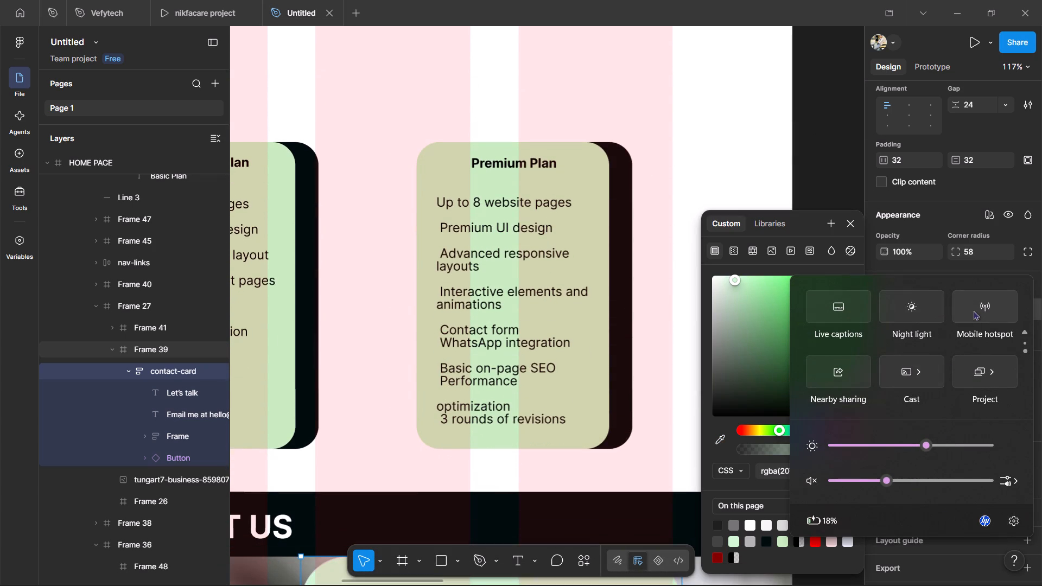
pyautogui.click(973, 310)
pyautogui.scroll(2, 973, 310)
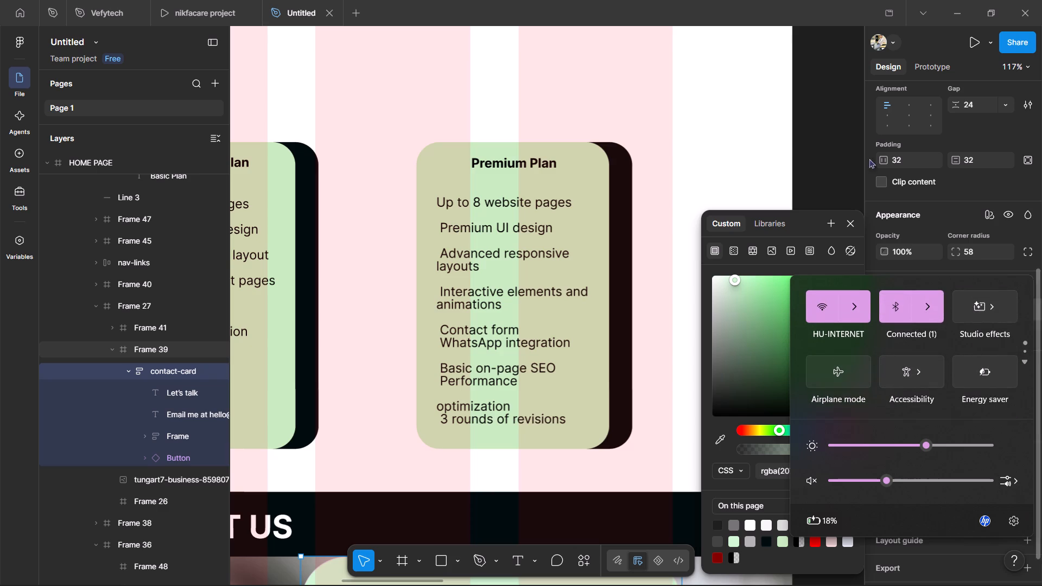
pyautogui.click(792, 146)
# Examine the recoloured "Let's talk" card up close and within the whole CONTACT US section.
pyautogui.scroll(2, 792, 146)
pyautogui.scroll(-2, 792, 146)
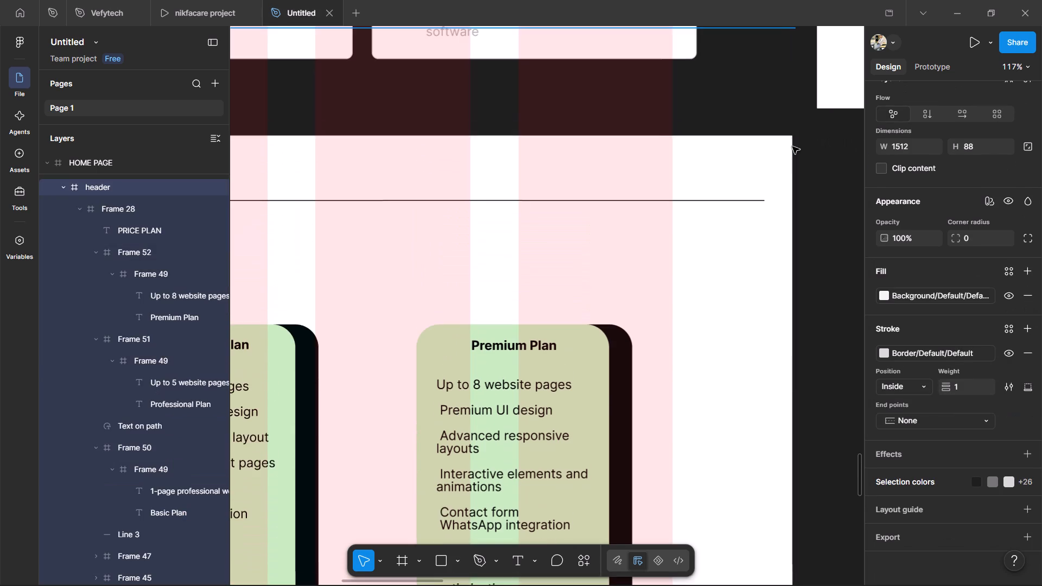
pyautogui.scroll(-5, 792, 146)
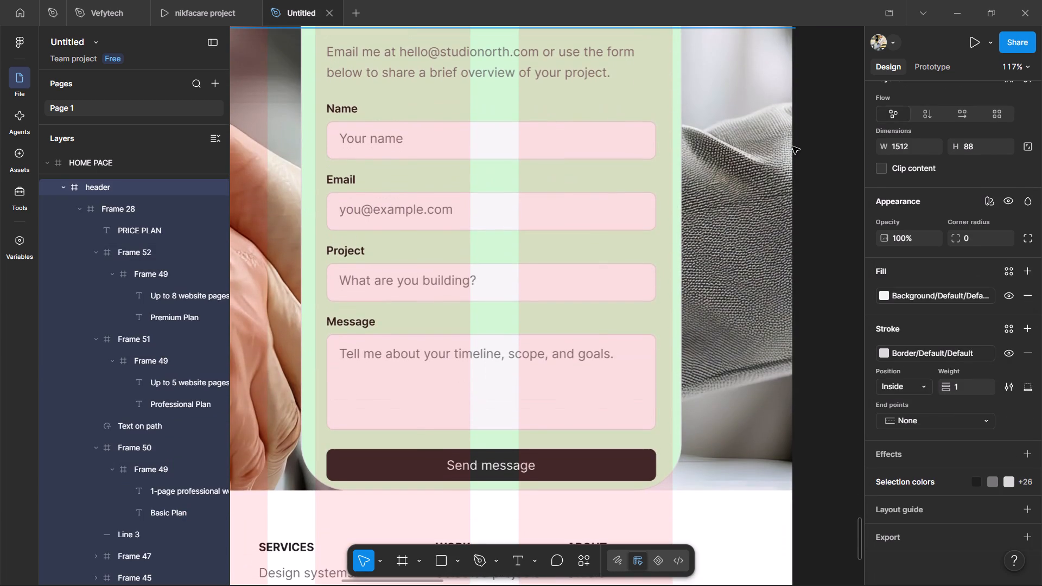
pyautogui.scroll(1, 728, 184)
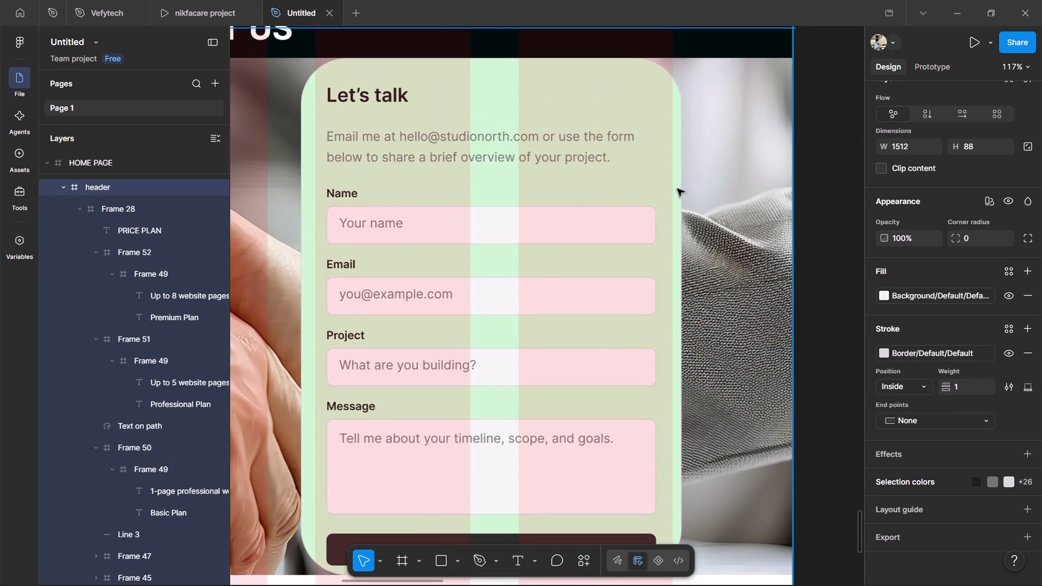
pyautogui.scroll(-1, 644, 209)
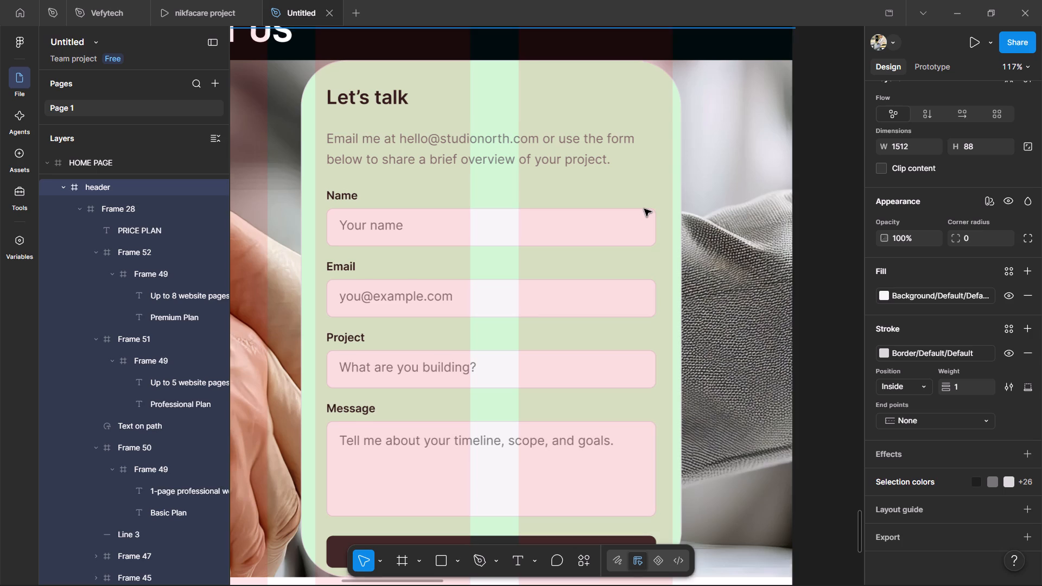
pyautogui.scroll(-2, 644, 209)
pyautogui.hscroll(1, 644, 209)
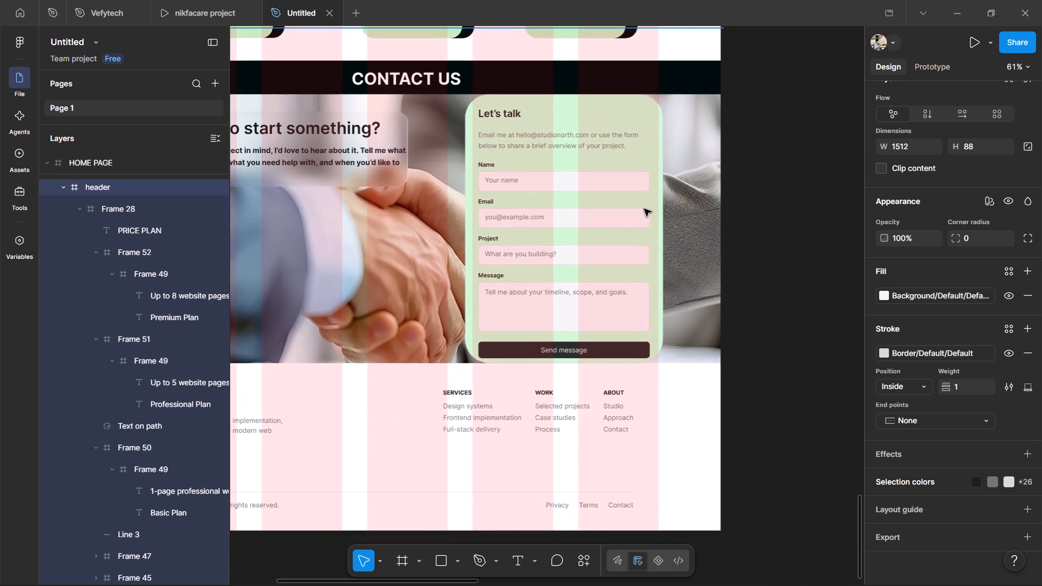
pyautogui.hscroll(2, 644, 209)
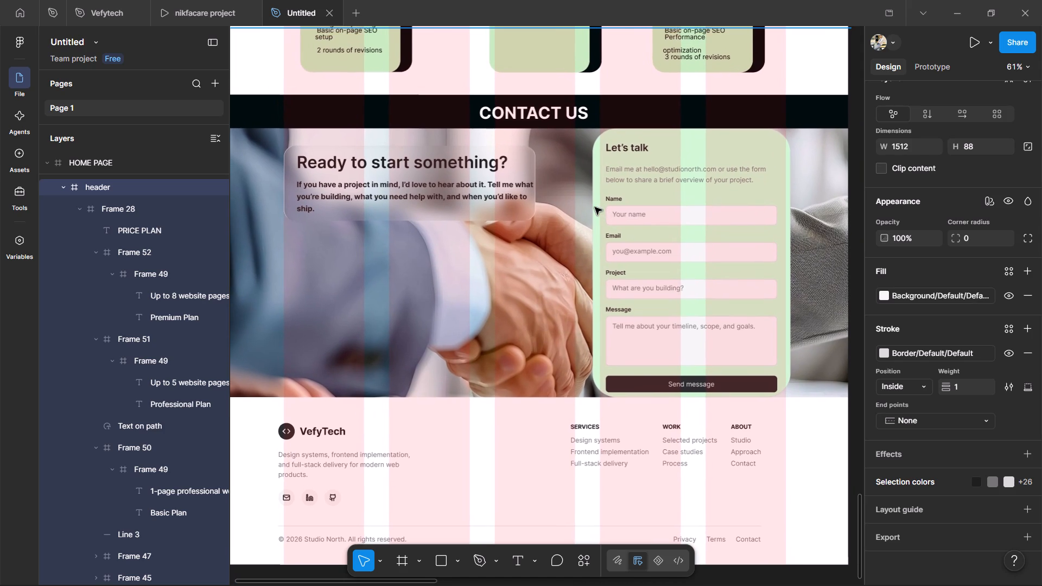
# Look over the home page from the contact and price plan sections up to the hero, About Me and What We Offer.
pyautogui.scroll(1, 595, 207)
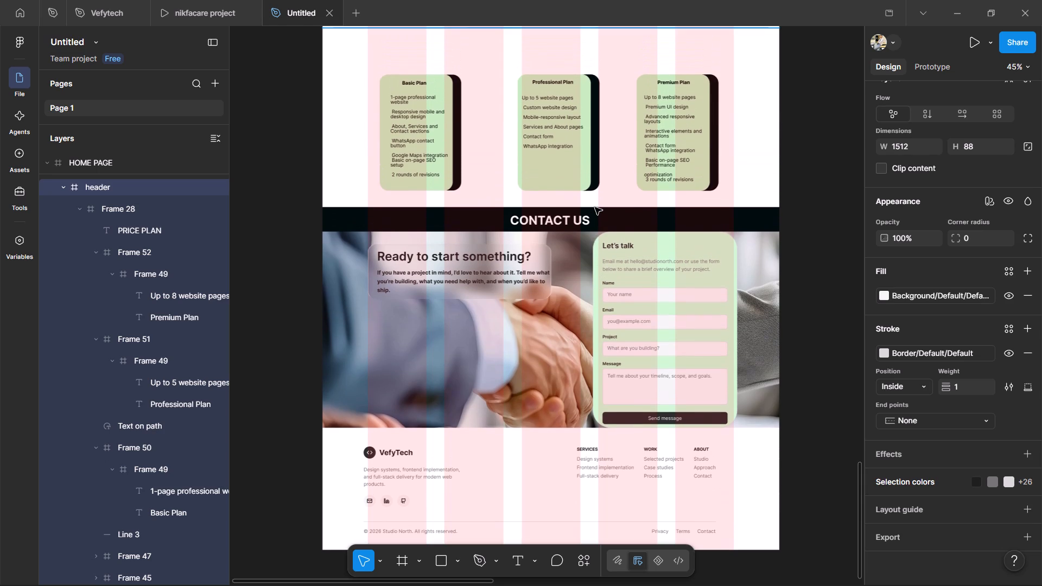
pyautogui.scroll(1, 595, 207)
pyautogui.scroll(-1, 595, 207)
pyautogui.scroll(3, 595, 207)
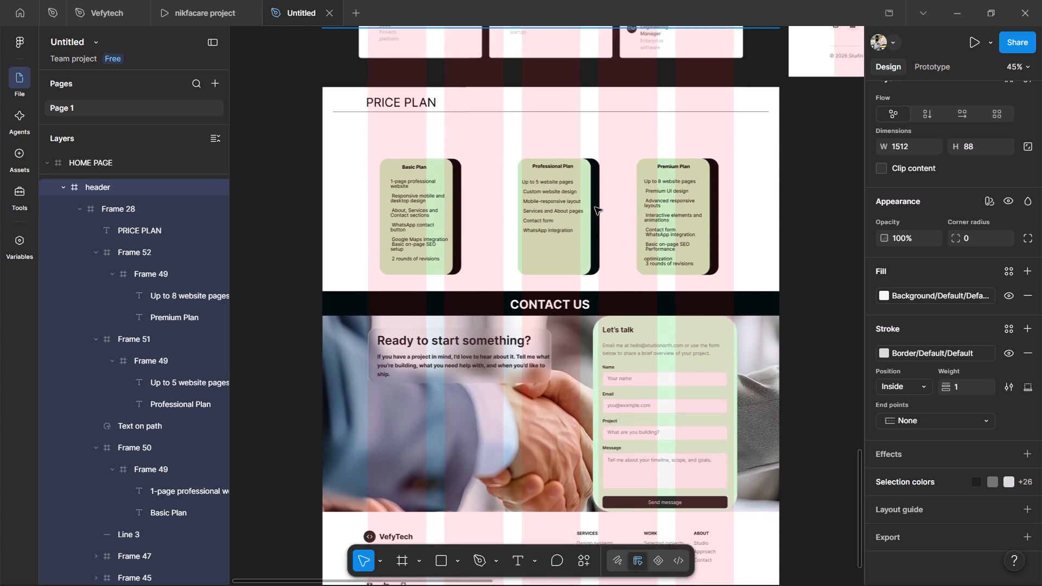
pyautogui.scroll(8, 595, 207)
pyautogui.scroll(-2, 595, 207)
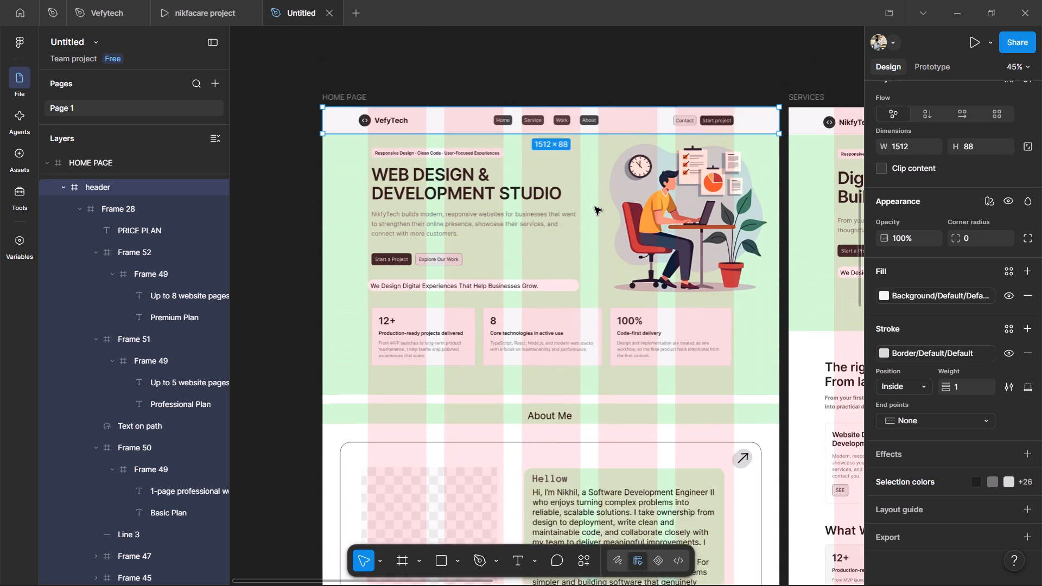
pyautogui.scroll(-4, 595, 207)
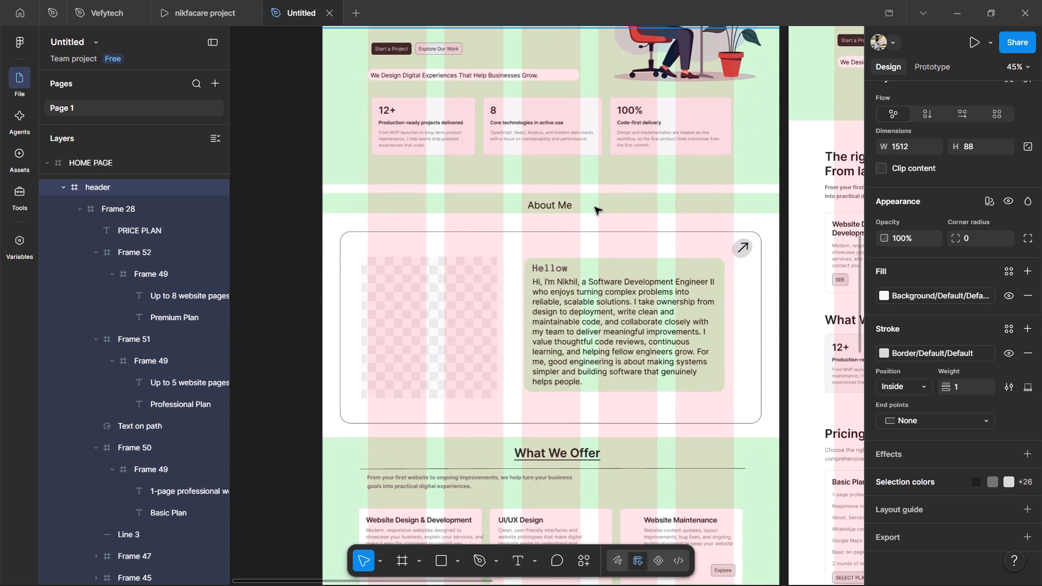
pyautogui.scroll(-1, 595, 207)
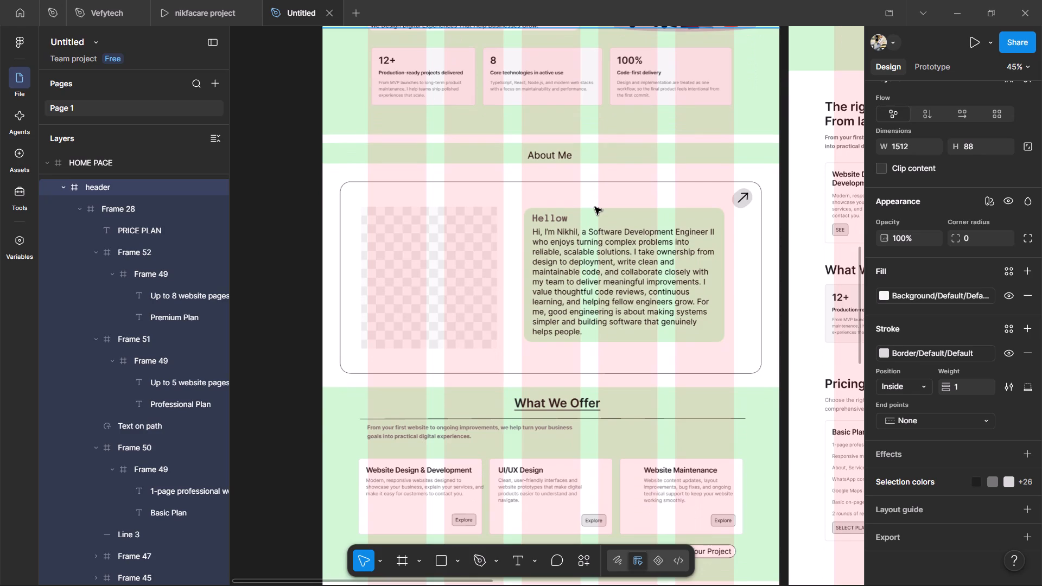
pyautogui.scroll(-1, 595, 207)
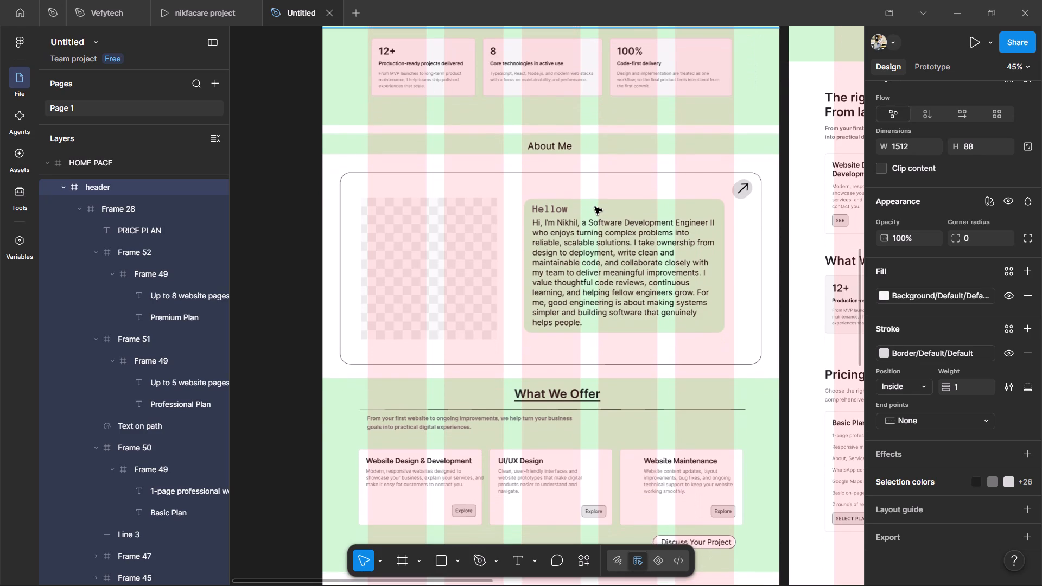
pyautogui.scroll(-2, 595, 207)
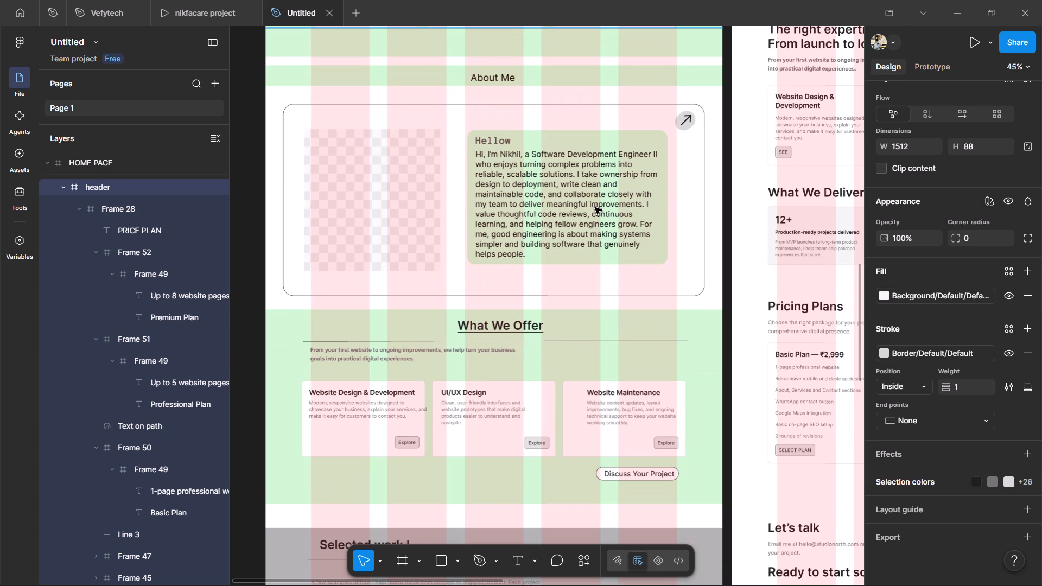
# Look over the home page's About Me and What We Offer sections and back up to the hero.
pyautogui.scroll(-1, 595, 207)
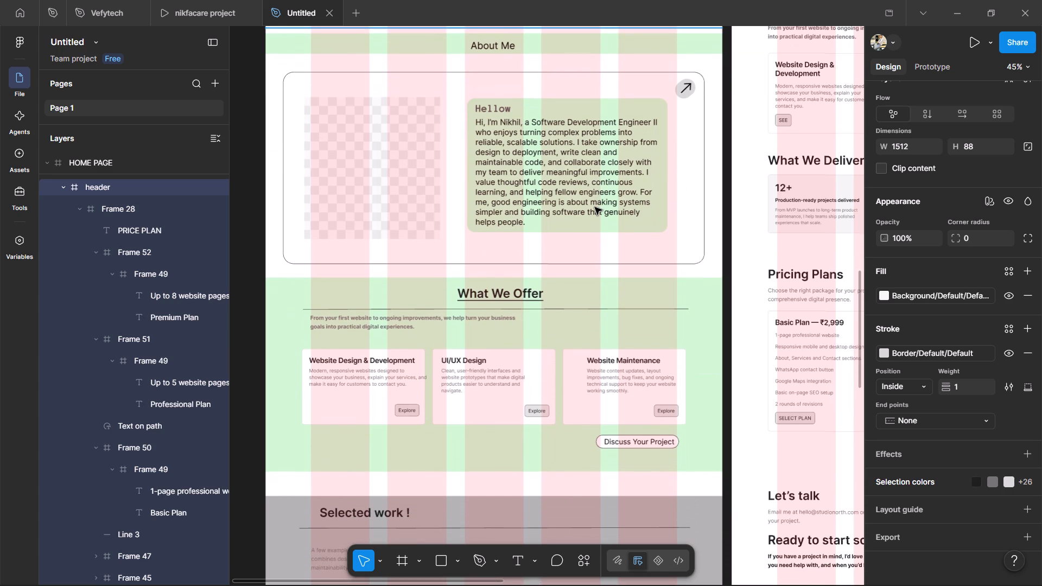
pyautogui.scroll(-1, 595, 207)
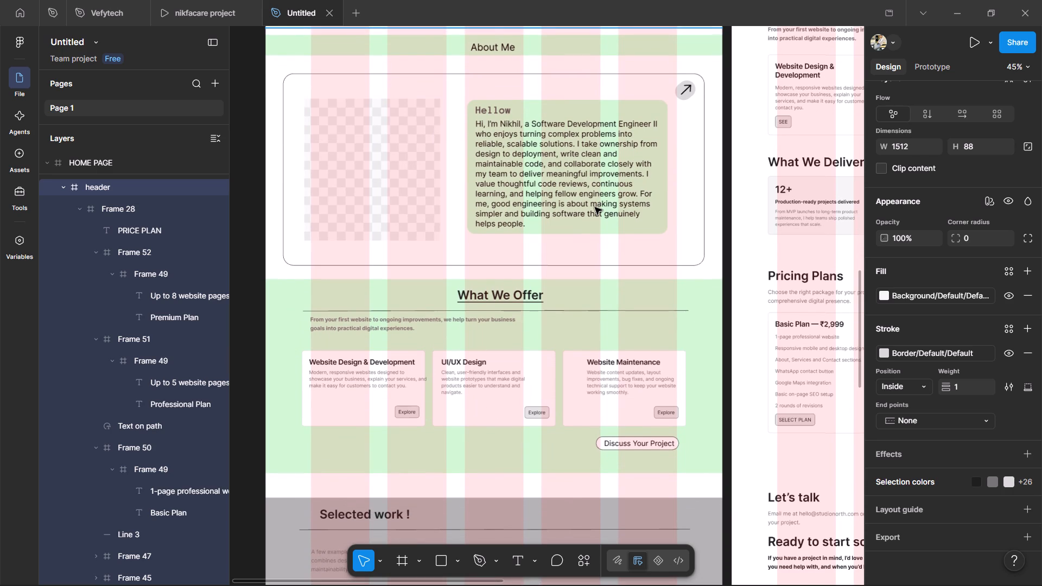
pyautogui.scroll(-1, 595, 207)
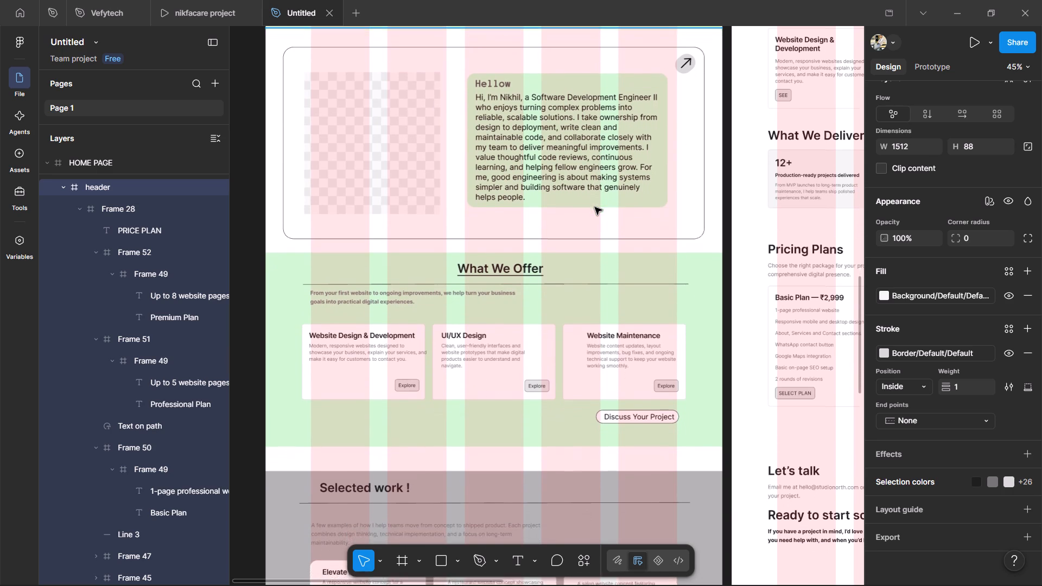
pyautogui.scroll(-1, 595, 207)
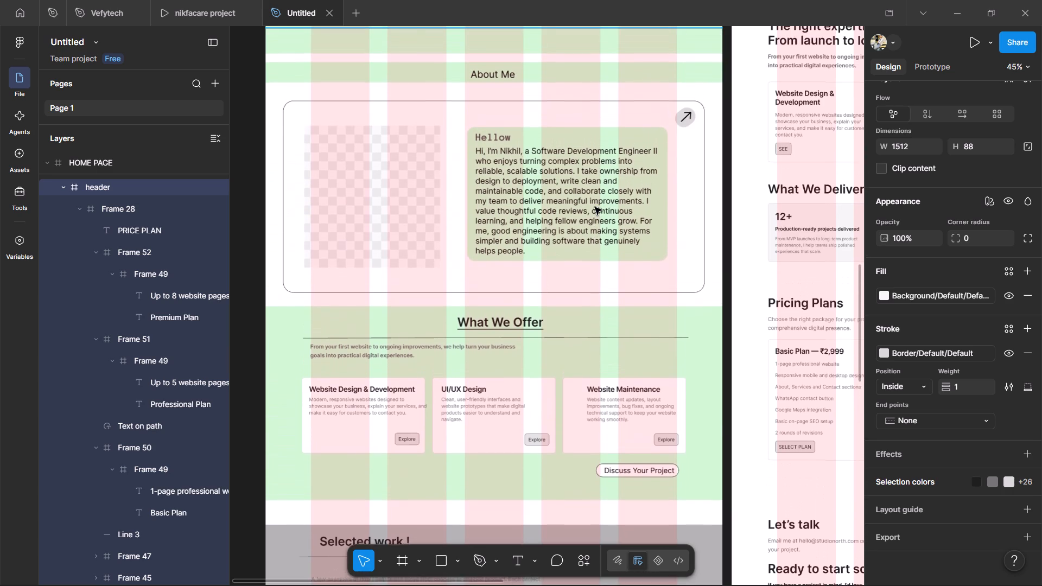
pyautogui.scroll(-2, 595, 207)
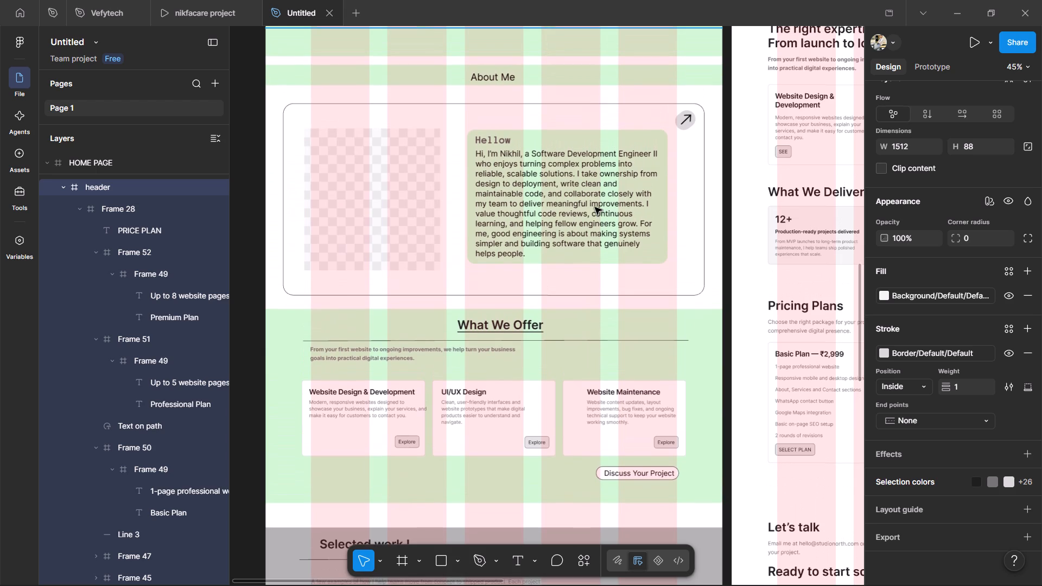
pyautogui.scroll(-1, 595, 207)
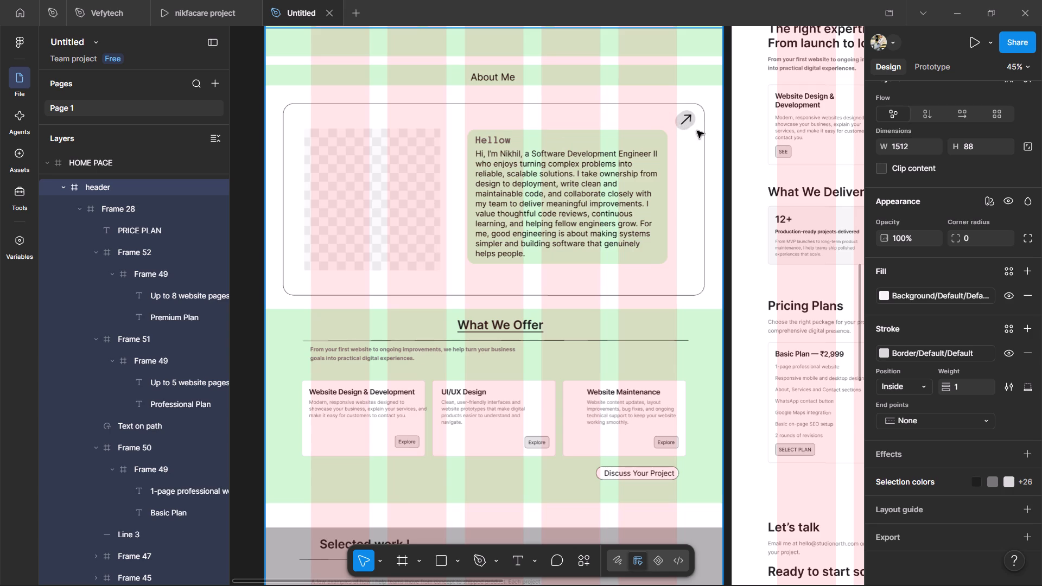
pyautogui.scroll(4, 683, 136)
pyautogui.hscroll(1, 683, 136)
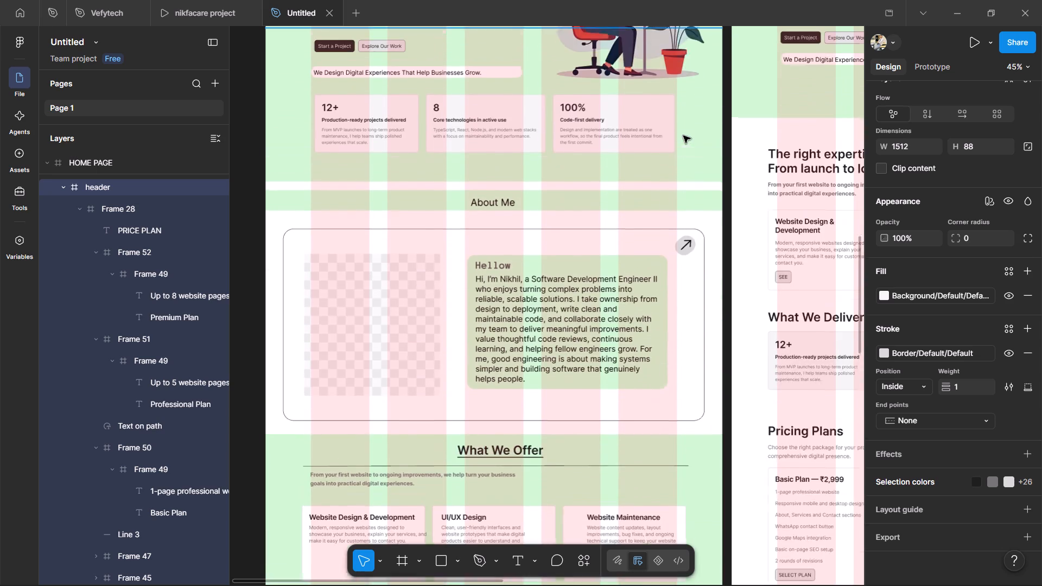
pyautogui.hscroll(2, 683, 136)
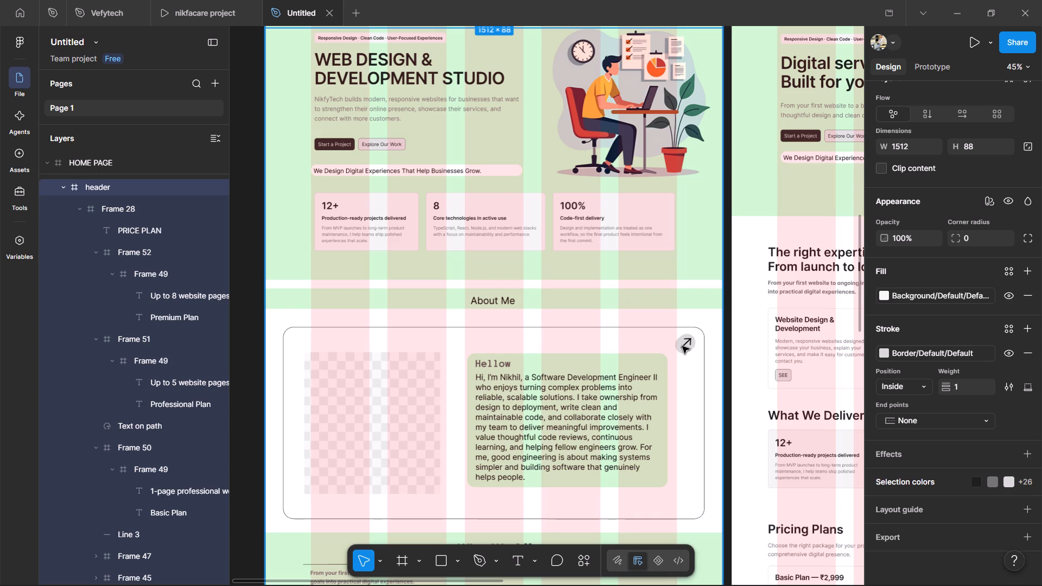
# Inspect the text styles of the hero paragraph, the About Me description and the Core technologies stat card.
pyautogui.tripleClick(408, 114)
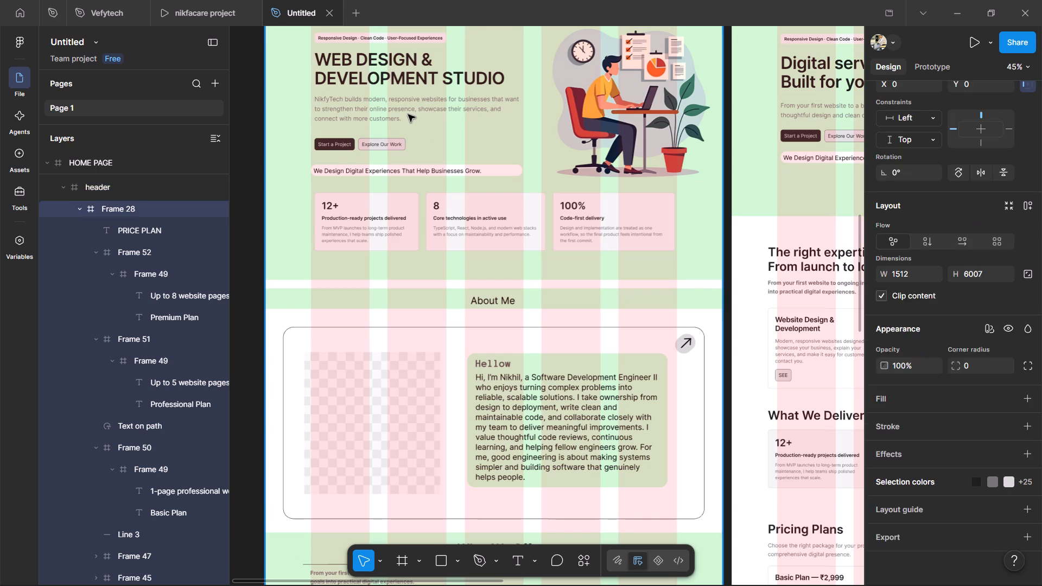
pyautogui.tripleClick(408, 113)
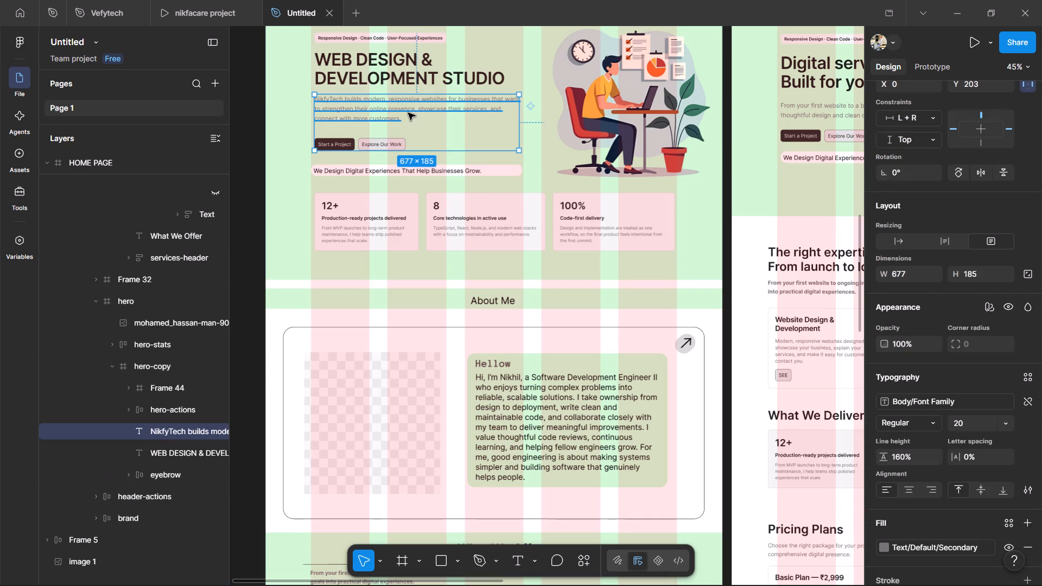
pyautogui.doubleClick(408, 113)
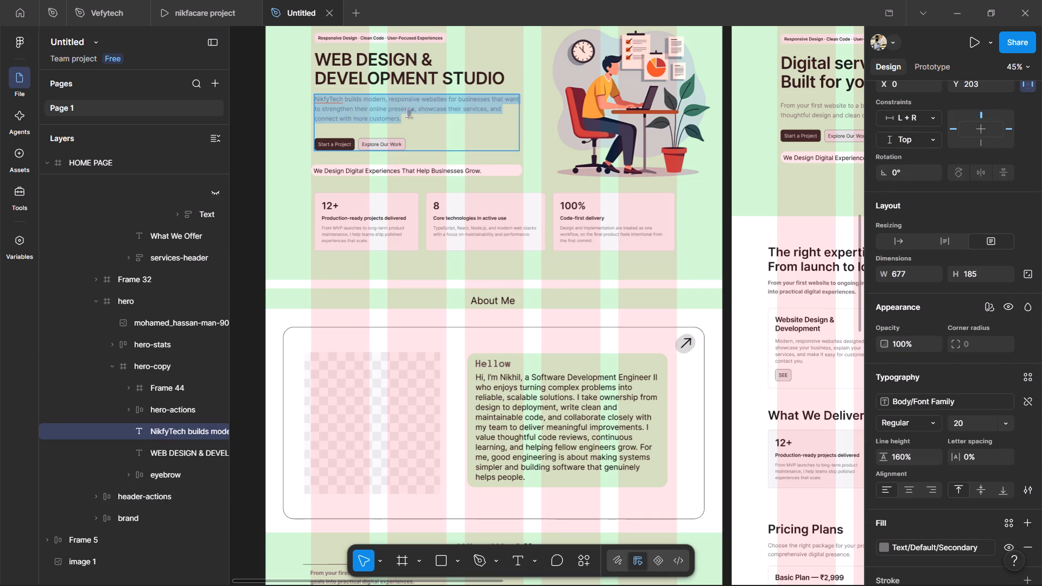
pyautogui.click(557, 397)
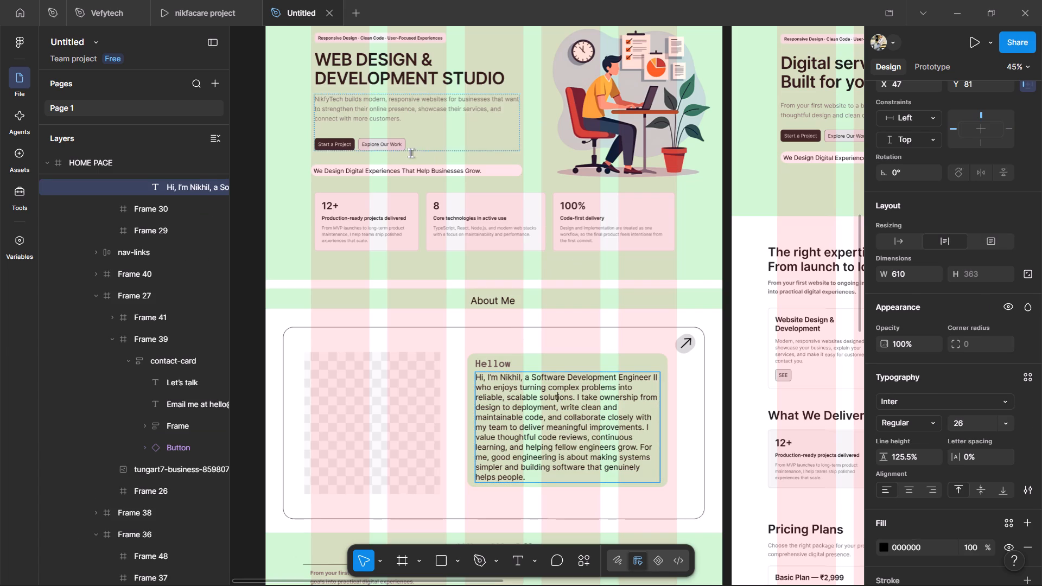
pyautogui.click(476, 227)
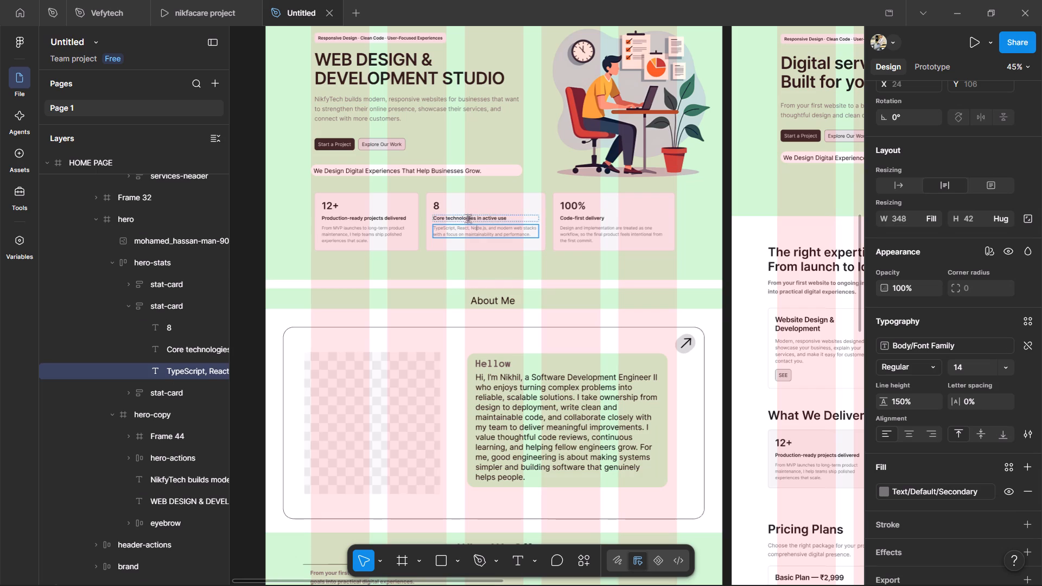
pyautogui.click(467, 216)
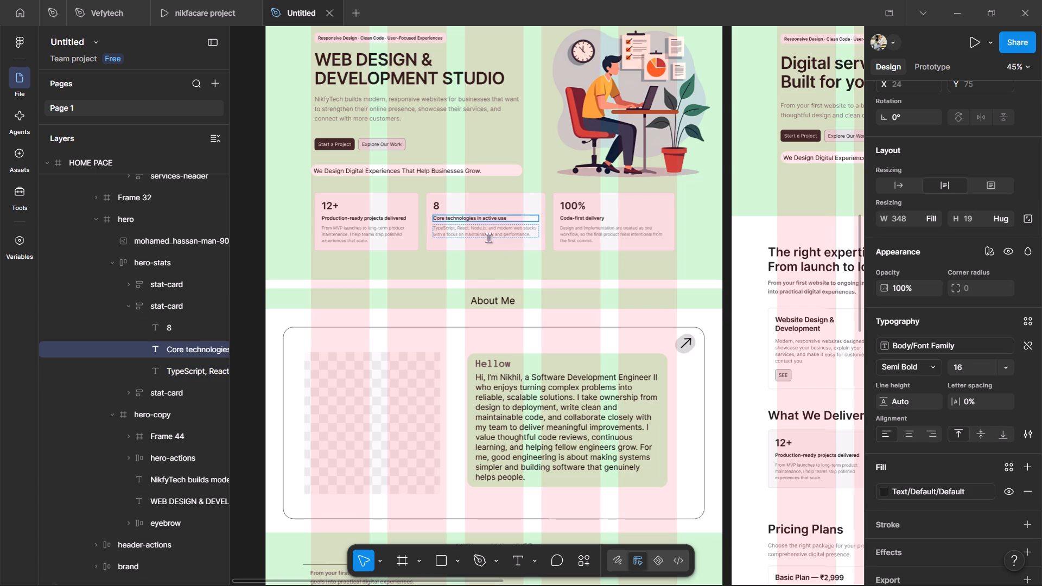
pyautogui.click(488, 238)
pyautogui.click(480, 214)
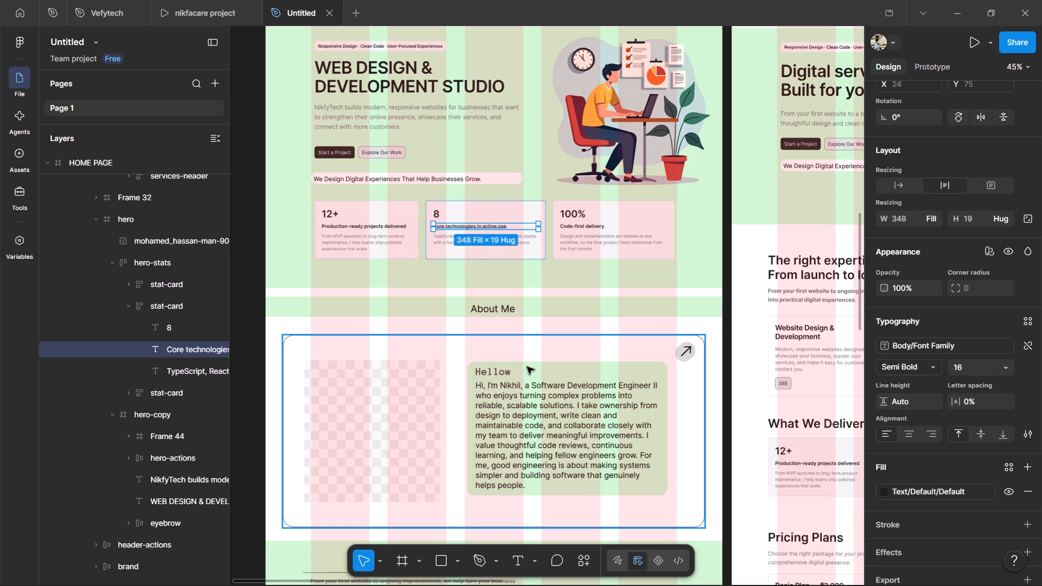
# Set the font size of the intro paragraph under the "Selected work !" heading to 24.
pyautogui.scroll(-1, 488, 351)
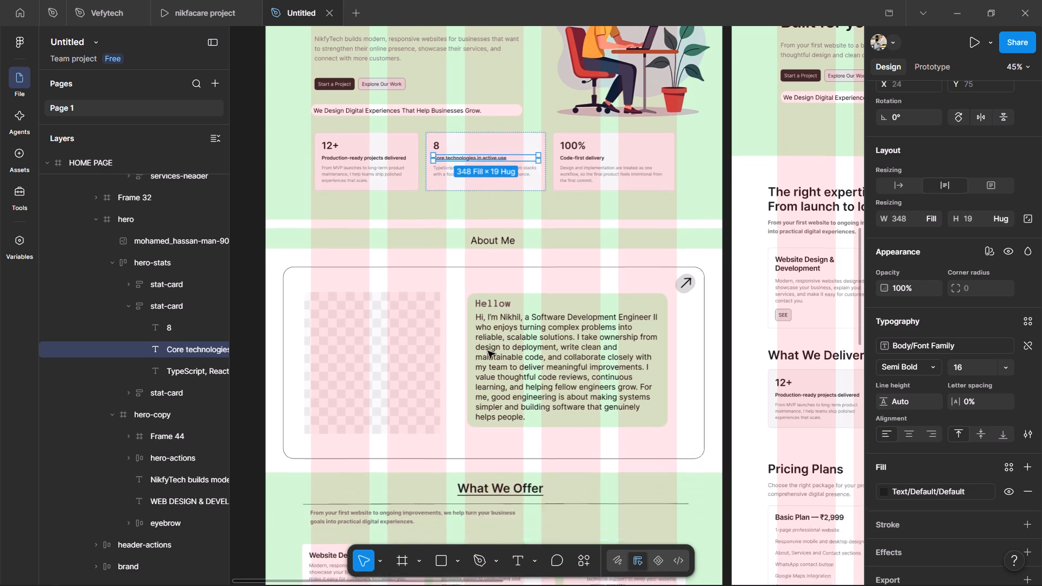
pyautogui.scroll(-2, 488, 351)
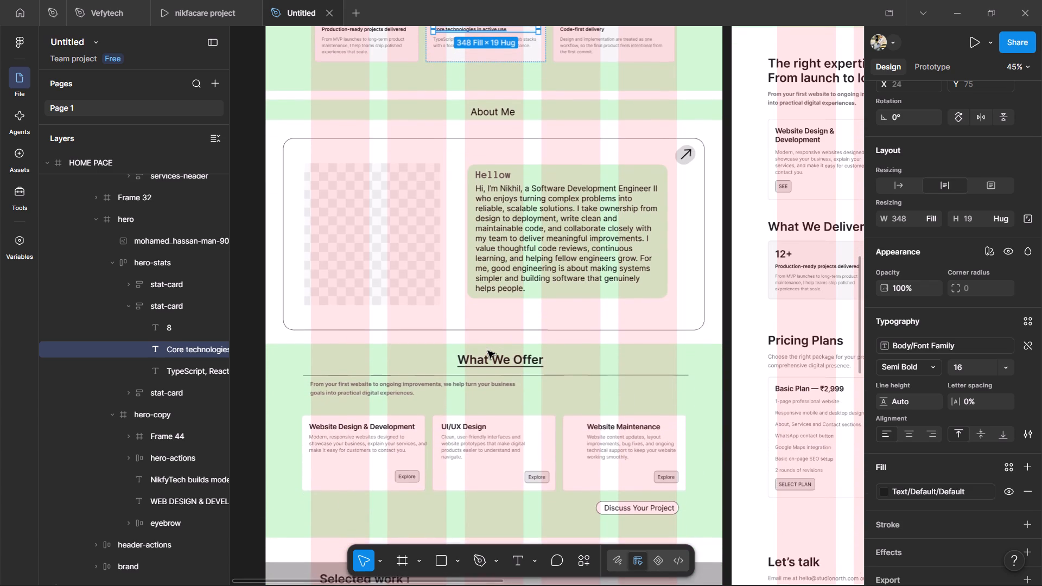
pyautogui.scroll(-1, 488, 351)
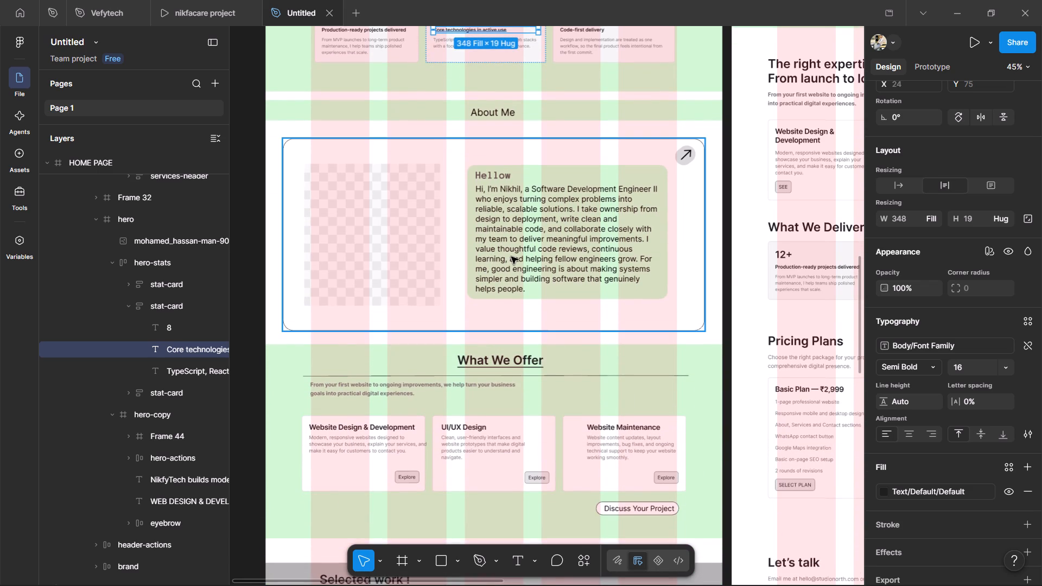
pyautogui.scroll(-4, 511, 257)
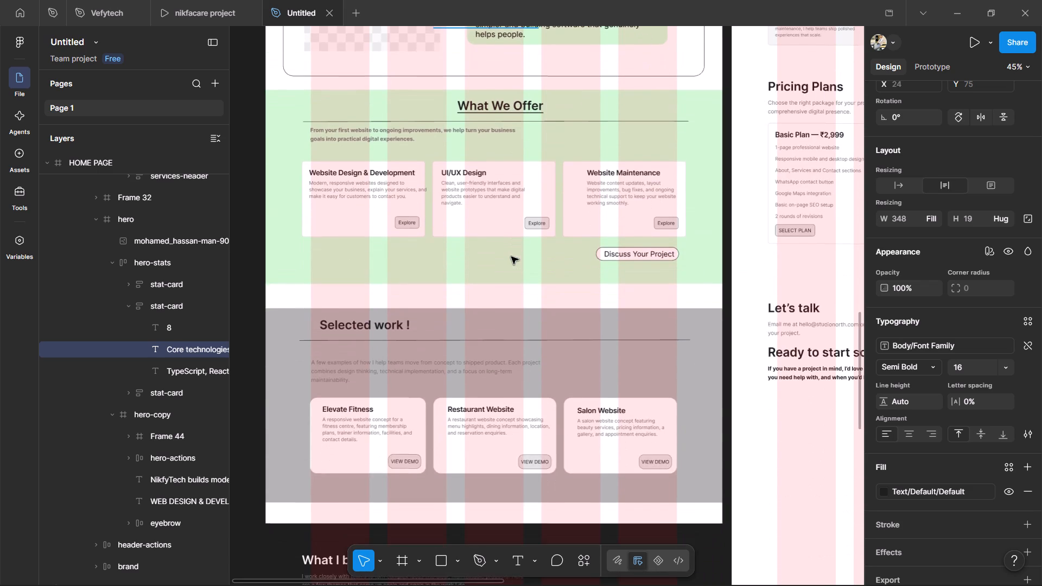
pyautogui.scroll(-1, 511, 257)
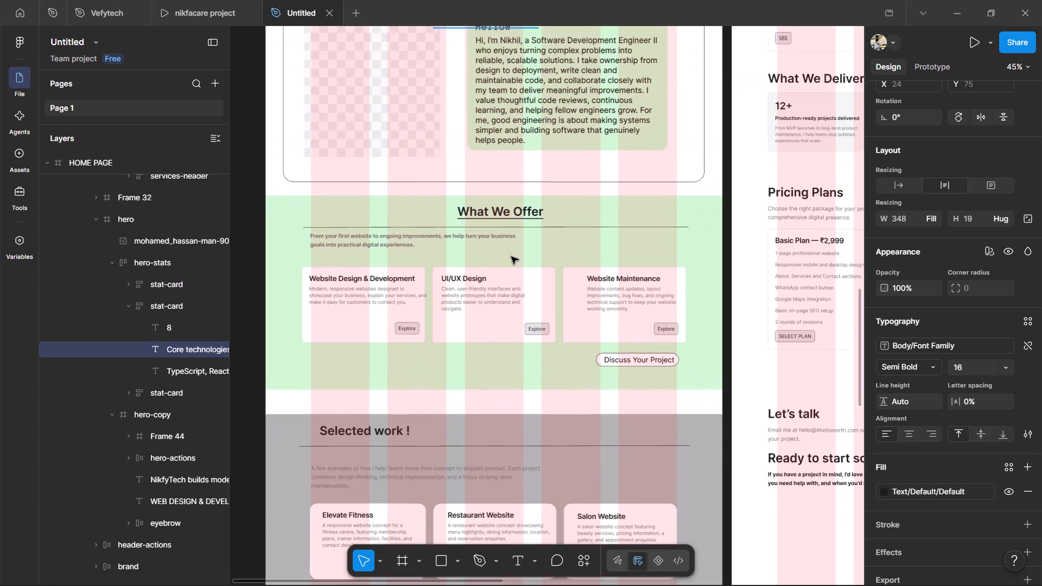
pyautogui.scroll(-1, 511, 257)
pyautogui.tripleClick(389, 199)
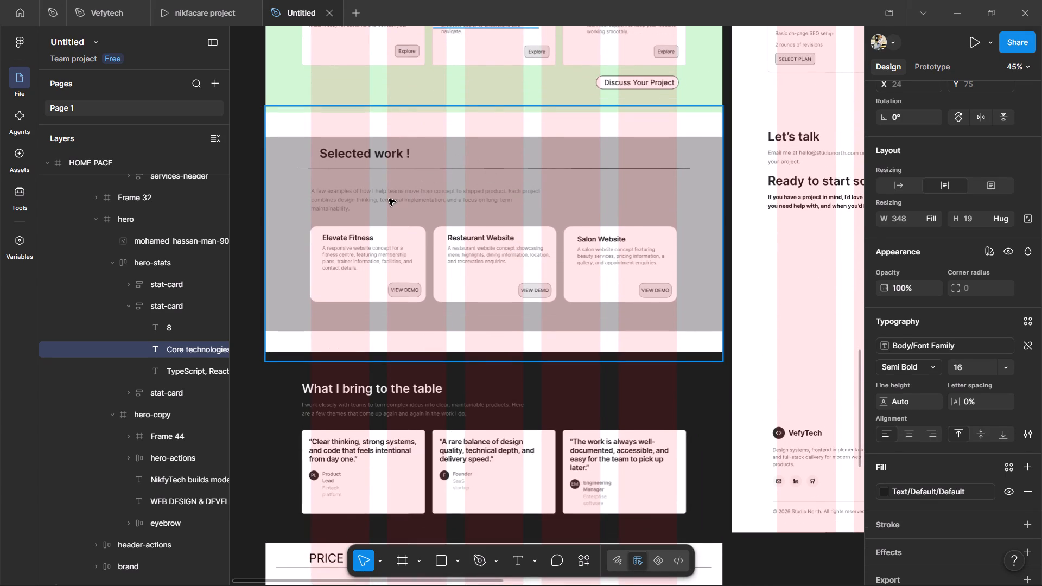
pyautogui.doubleClick(389, 199)
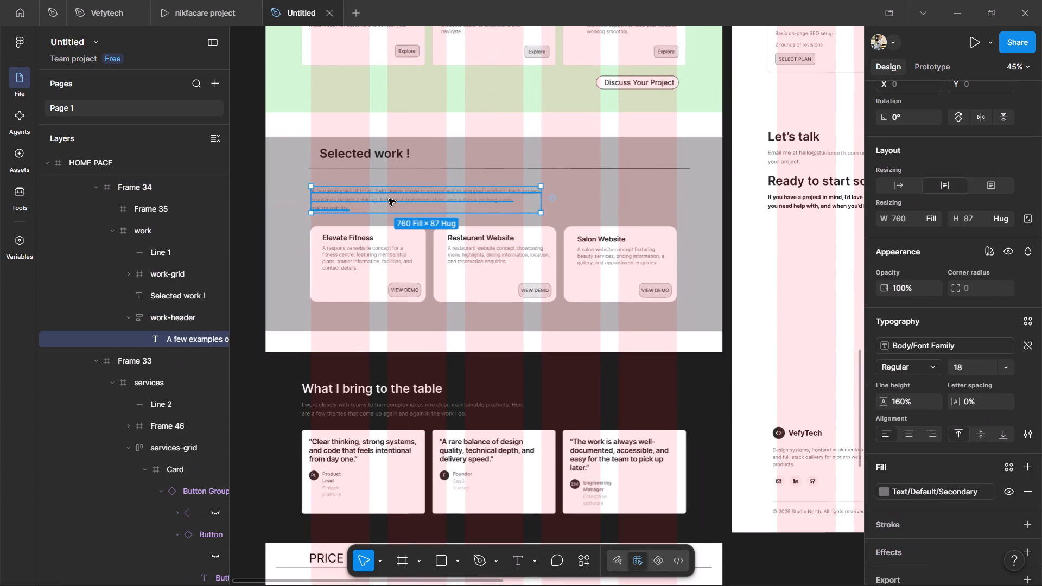
pyautogui.doubleClick(389, 199)
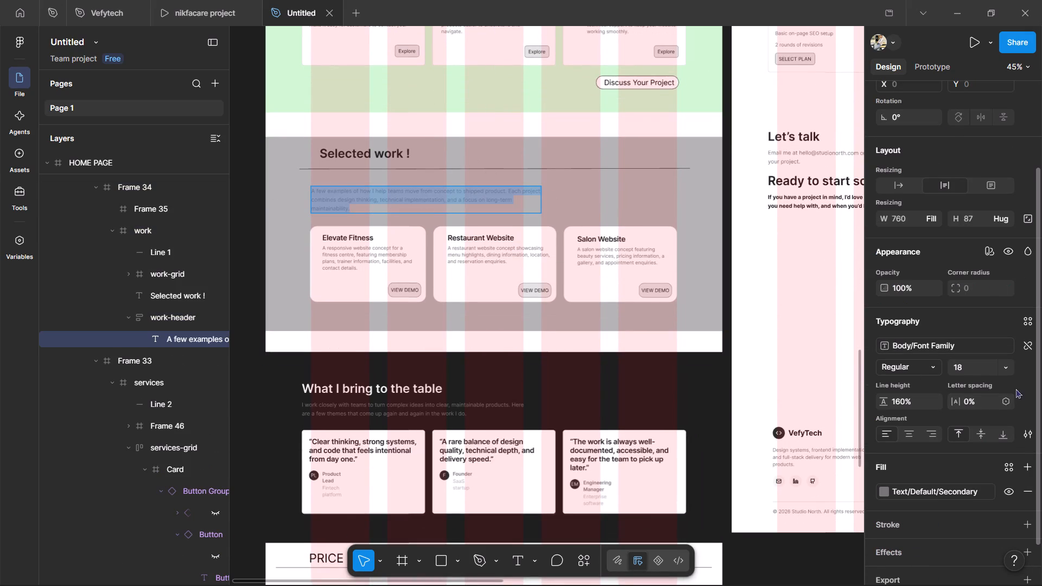
pyautogui.click(1014, 368)
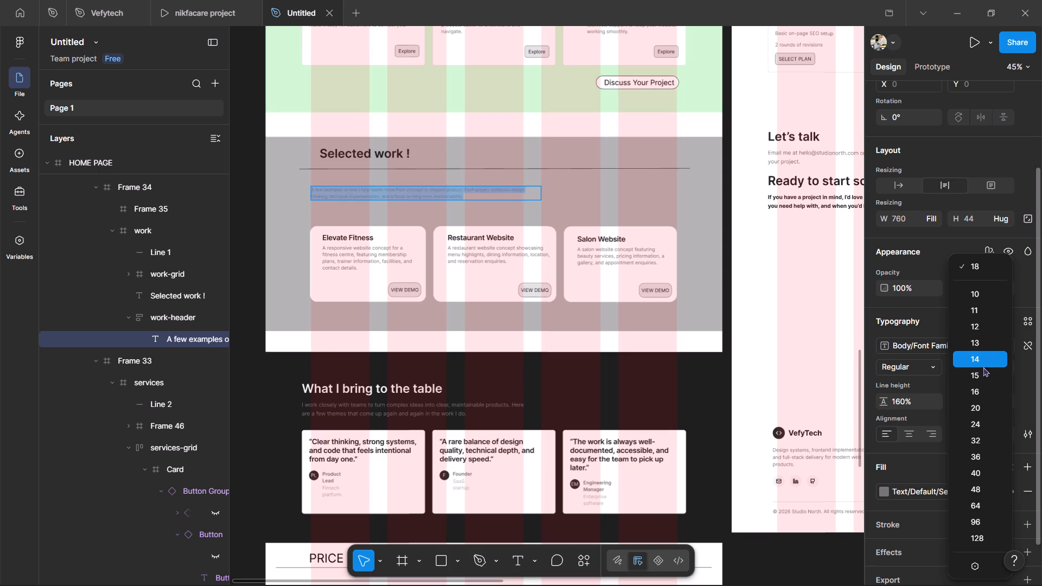
pyautogui.click(964, 422)
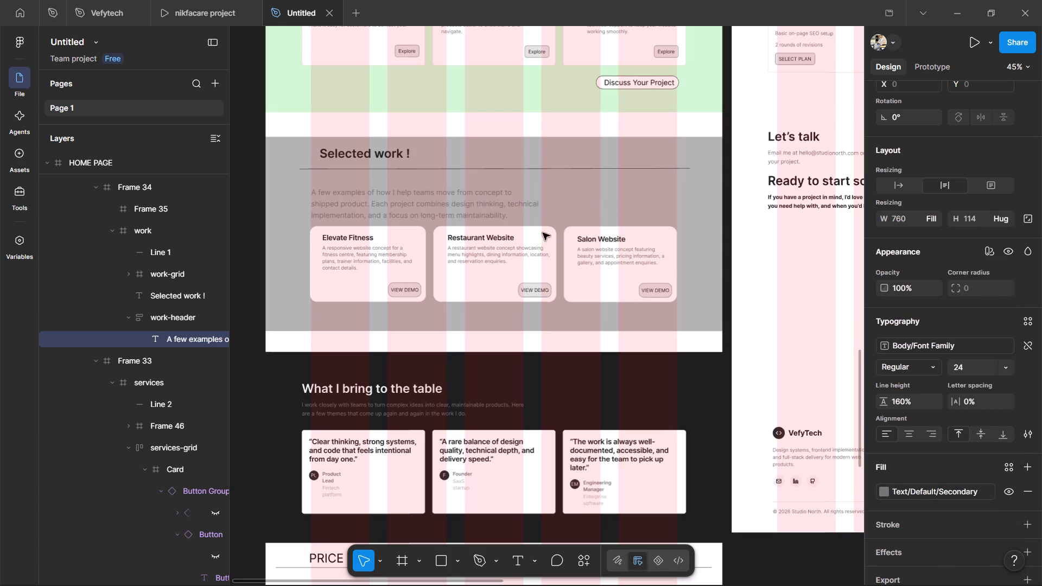
pyautogui.click(436, 207)
pyautogui.click(589, 196)
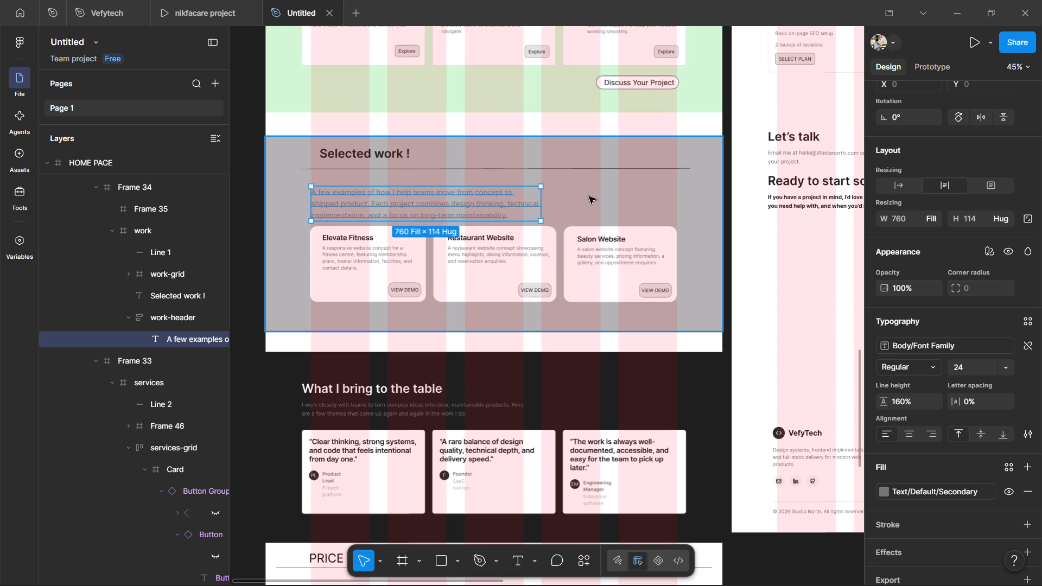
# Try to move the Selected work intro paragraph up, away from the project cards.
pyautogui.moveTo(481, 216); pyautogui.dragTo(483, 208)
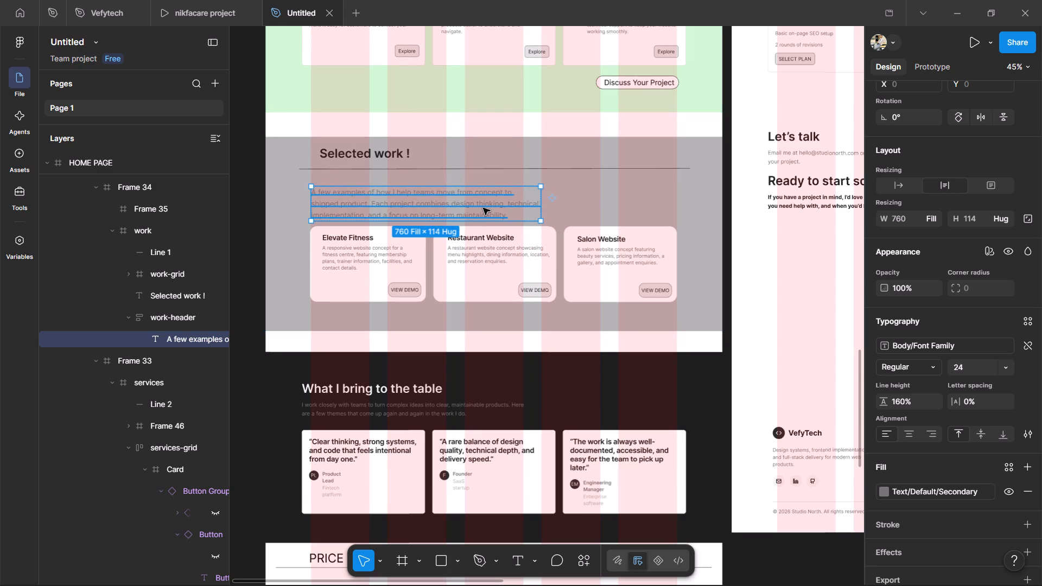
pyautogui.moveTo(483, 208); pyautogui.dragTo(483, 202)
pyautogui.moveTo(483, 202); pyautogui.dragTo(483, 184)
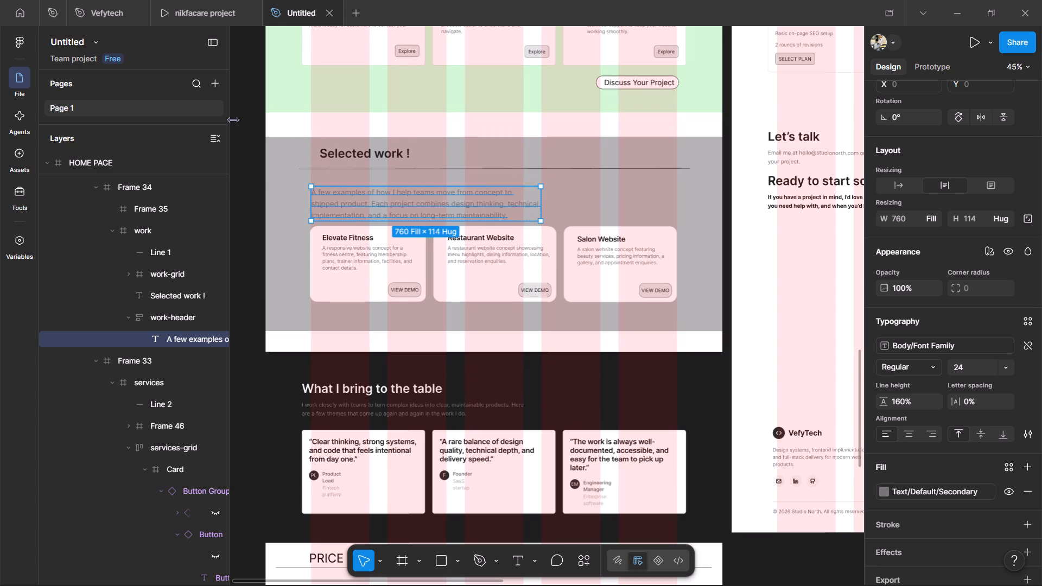
# Remove auto layout from the work-header frame holding the Selected work intro and move the frame slightly up toward the divider line.
pyautogui.click(244, 136)
pyautogui.tripleClick(344, 168)
pyautogui.click(344, 168)
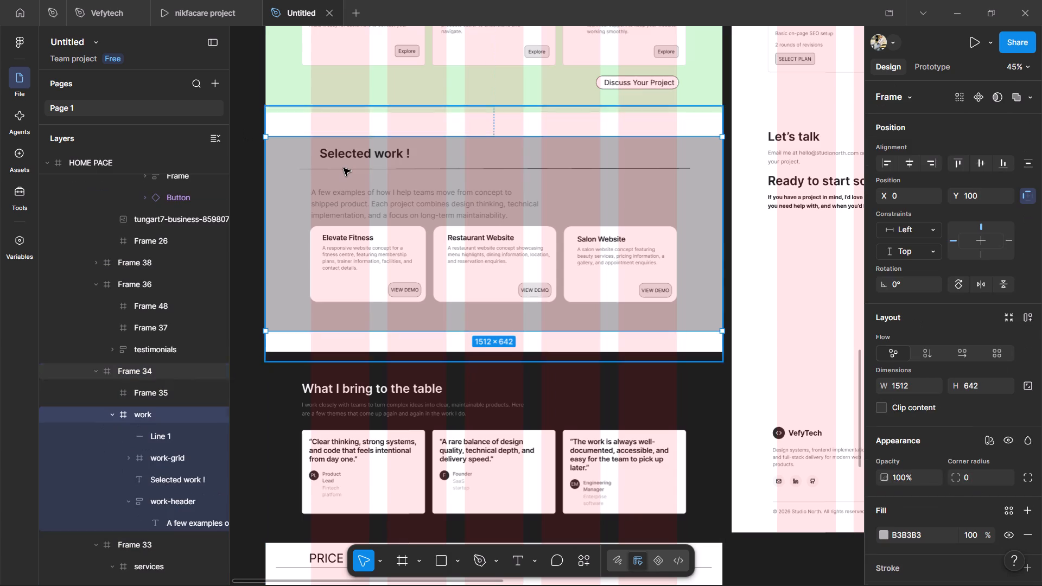
pyautogui.doubleClick(344, 168)
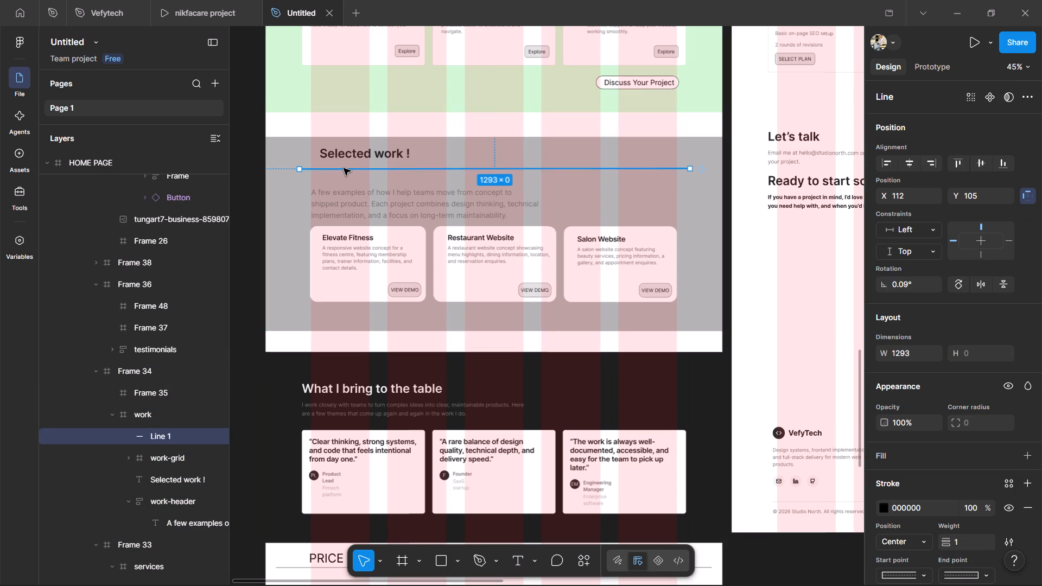
pyautogui.doubleClick(342, 179)
pyautogui.doubleClick(342, 179)
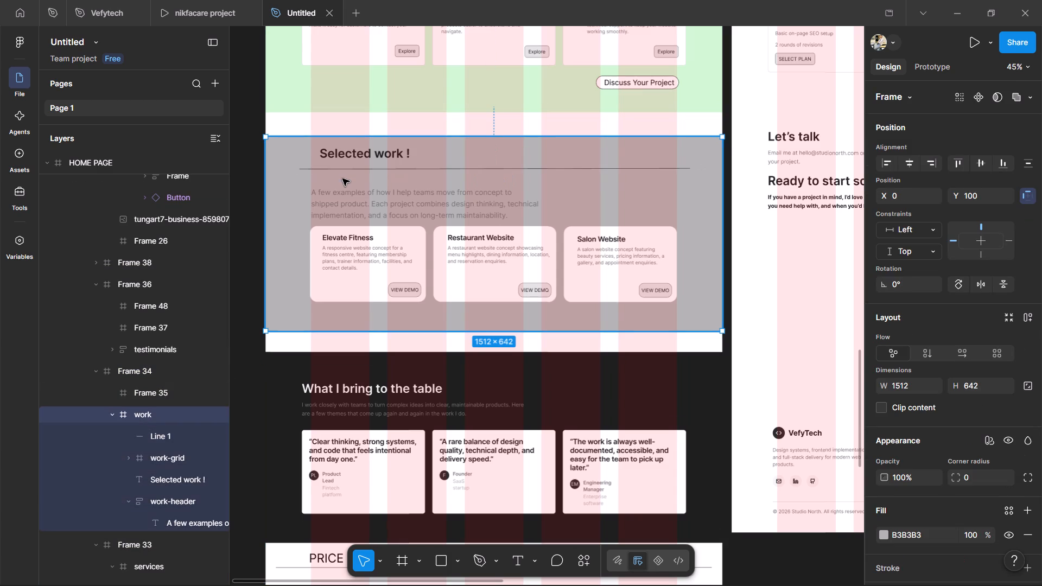
pyautogui.doubleClick(341, 189)
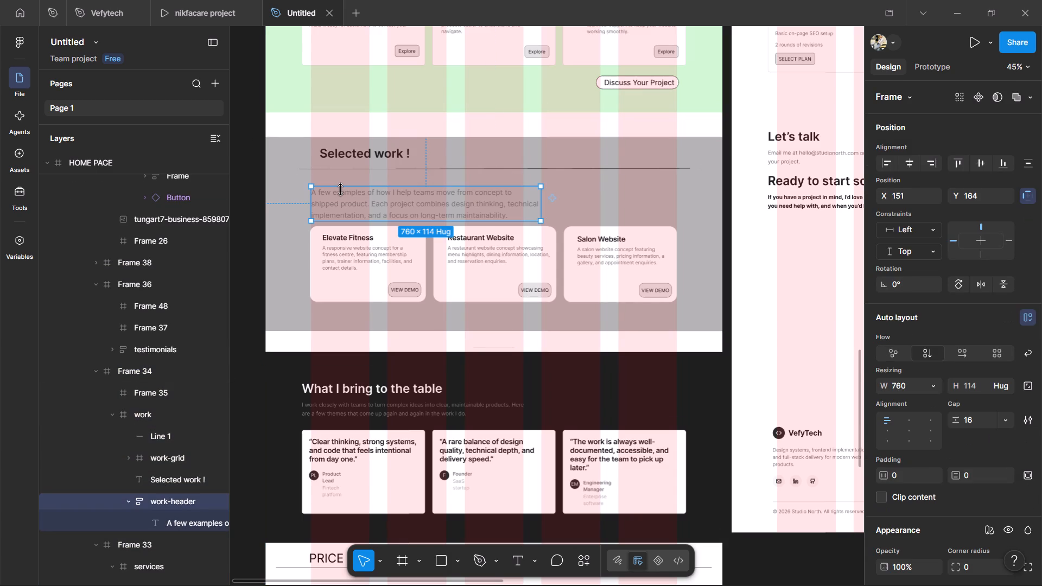
pyautogui.click(1024, 311)
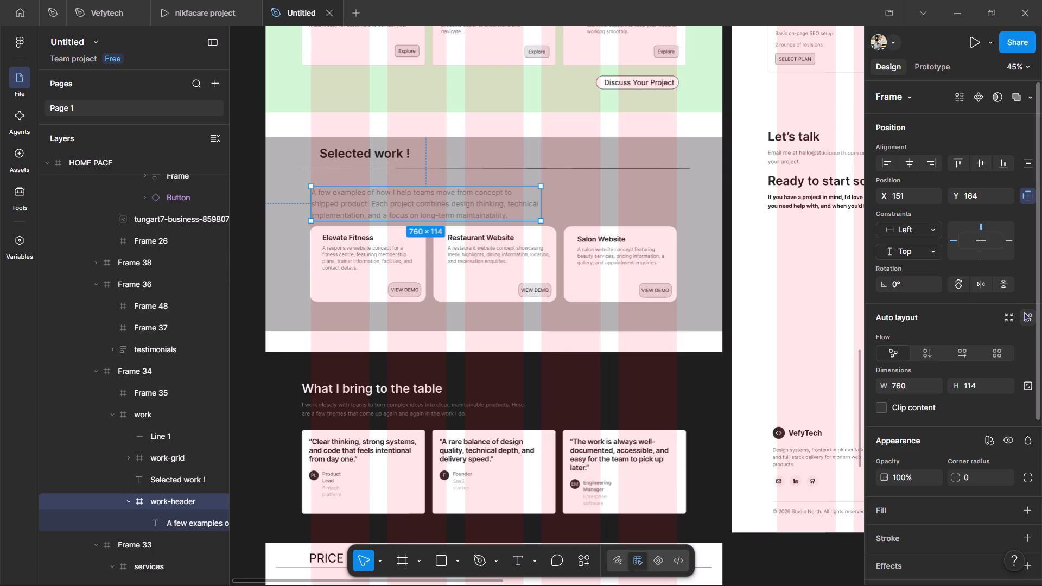
pyautogui.moveTo(488, 202); pyautogui.dragTo(488, 196)
# Change the fill of the Selected work intro paragraph to the near-black page colour 000B0C.
pyautogui.tripleClick(459, 203)
pyautogui.click(459, 203)
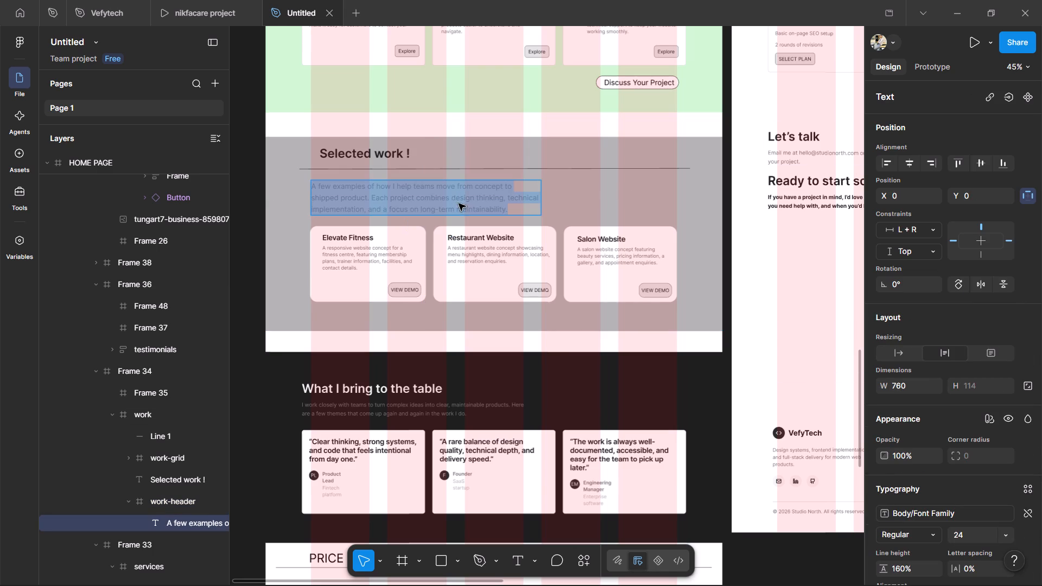
pyautogui.scroll(-1, 908, 532)
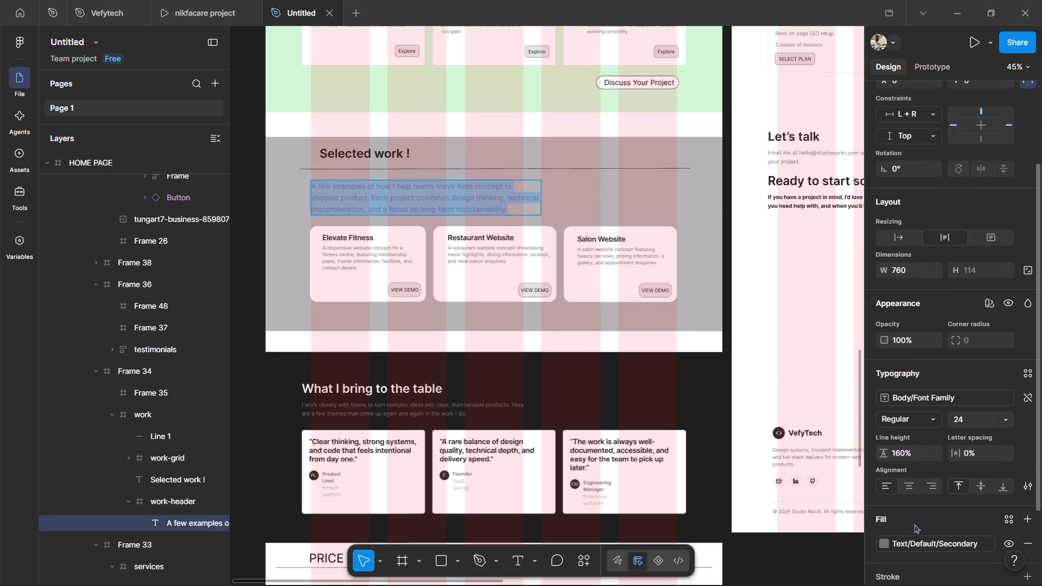
pyautogui.click(883, 543)
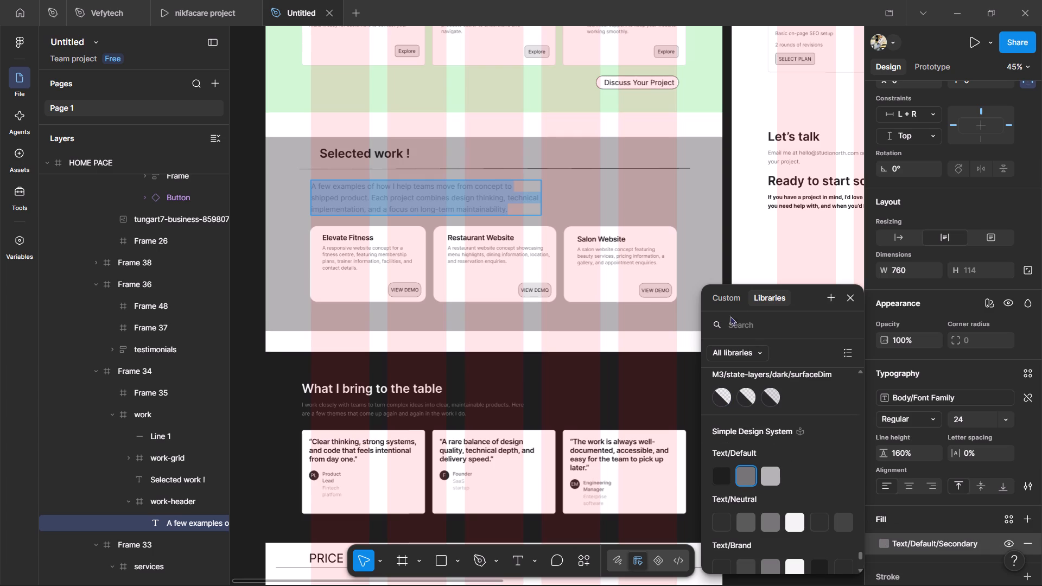
pyautogui.click(713, 288)
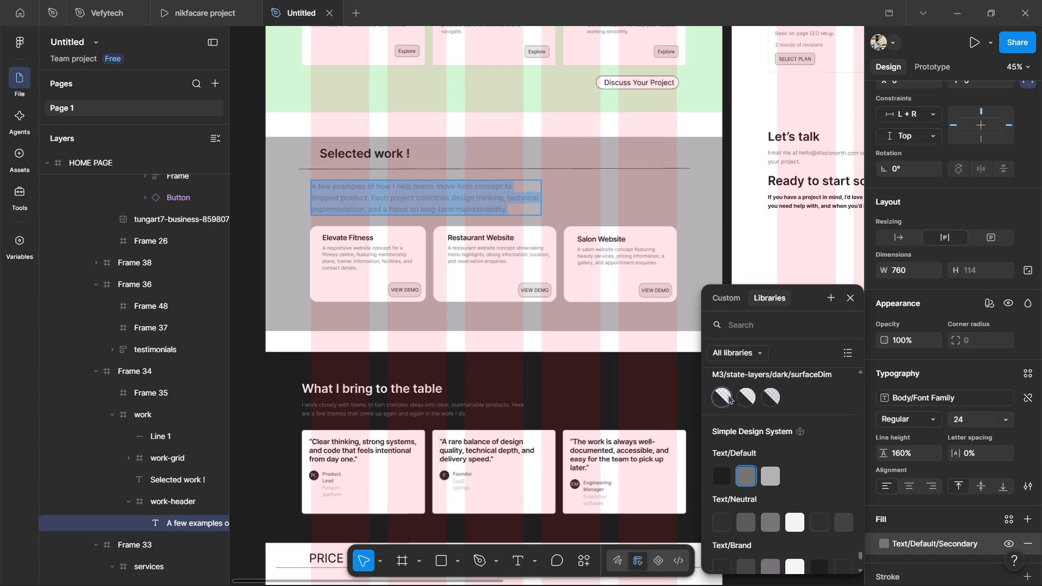
pyautogui.click(728, 400)
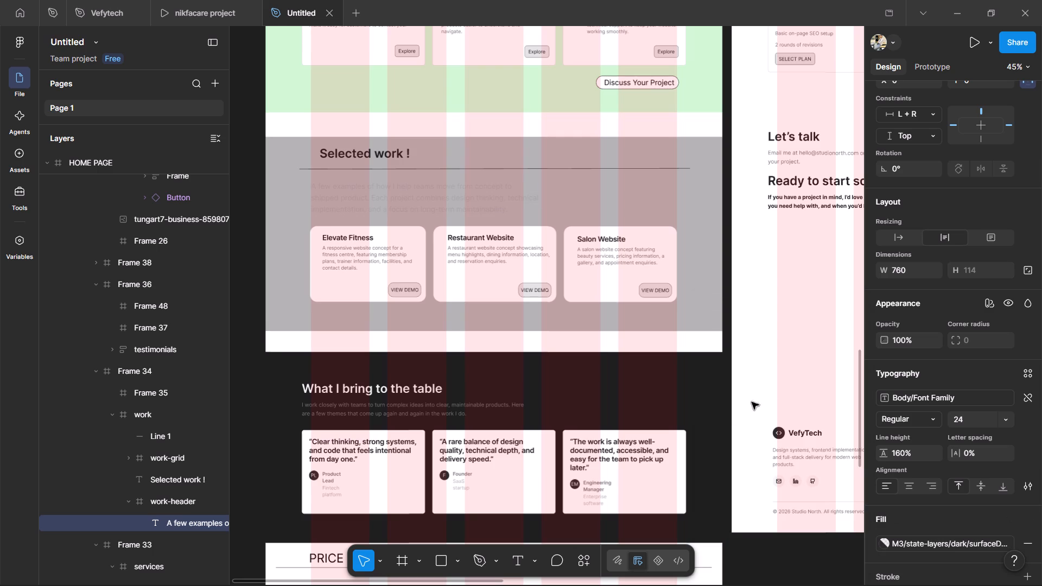
pyautogui.click(885, 549)
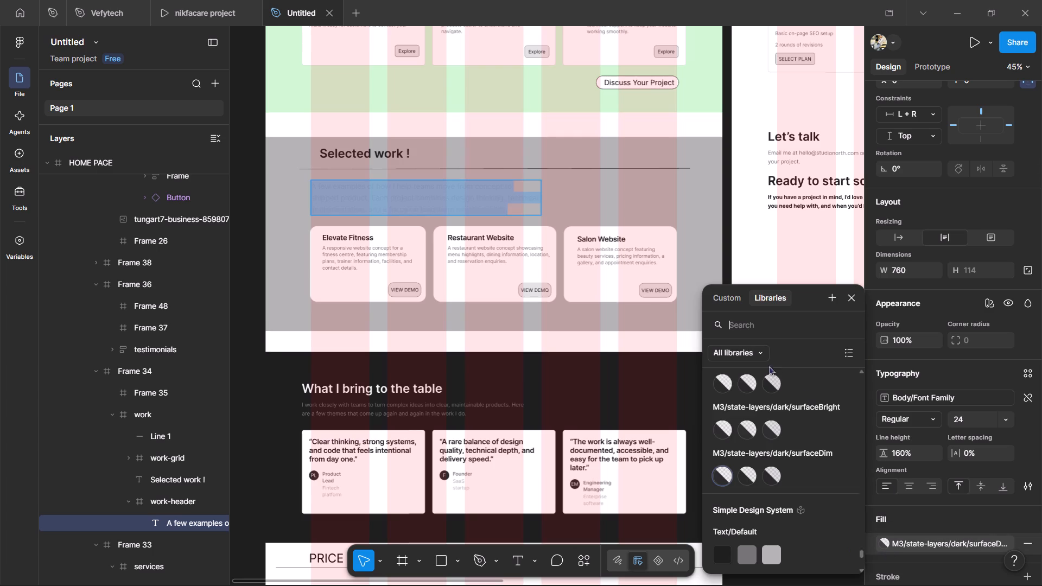
pyautogui.click(735, 301)
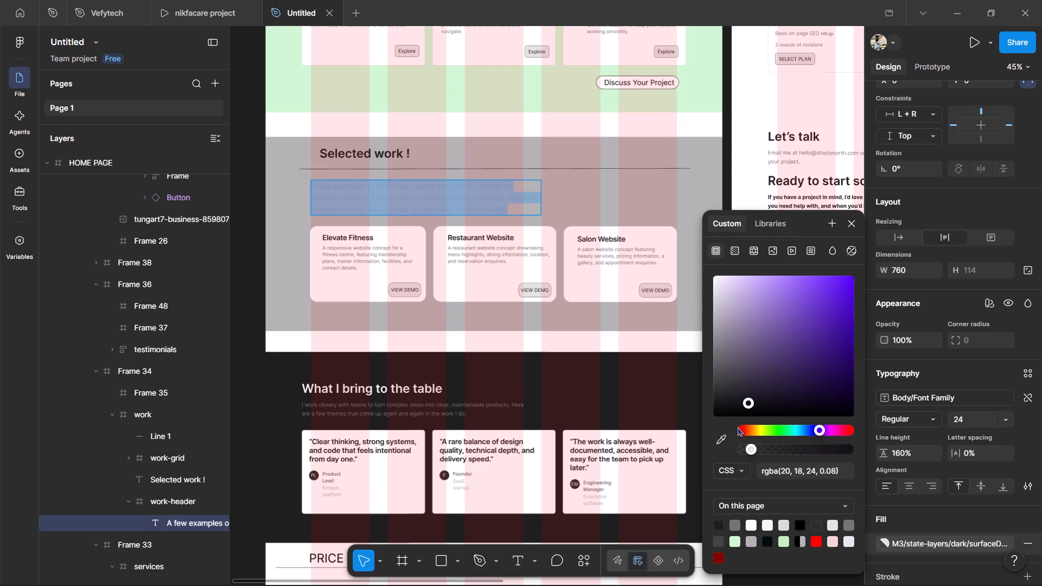
pyautogui.click(783, 538)
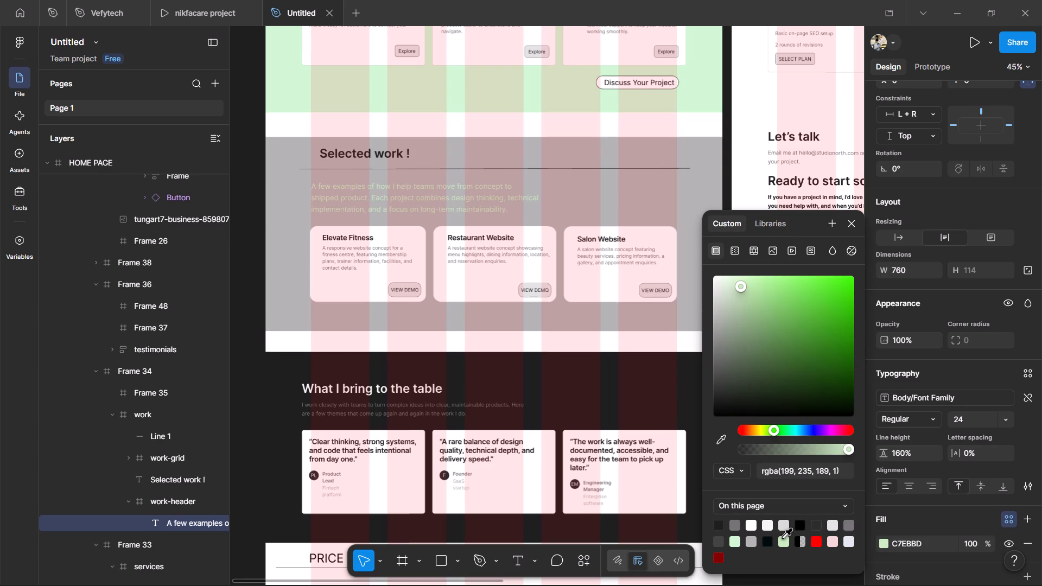
pyautogui.click(769, 540)
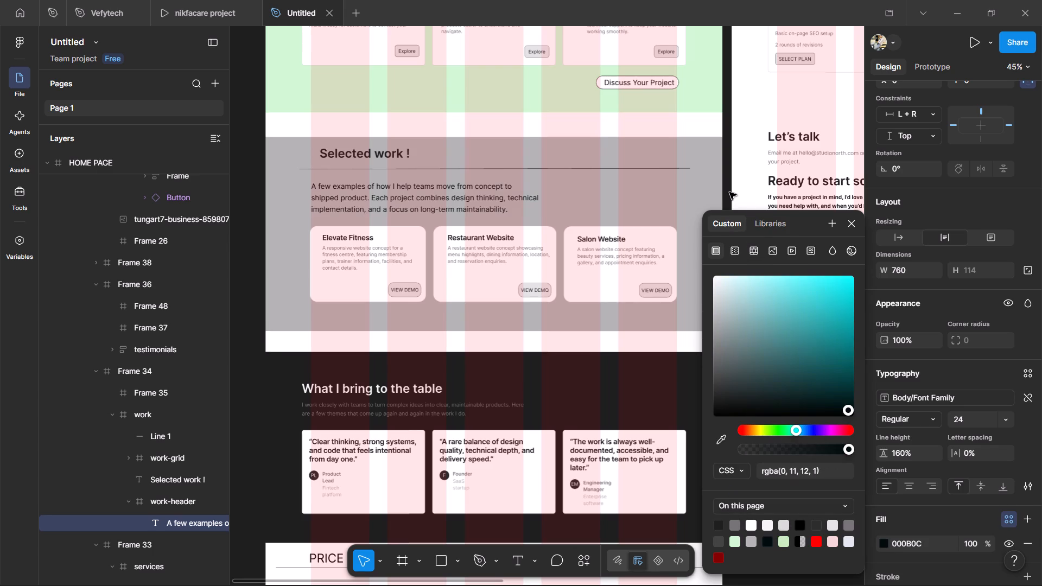
pyautogui.click(729, 192)
pyautogui.click(729, 192)
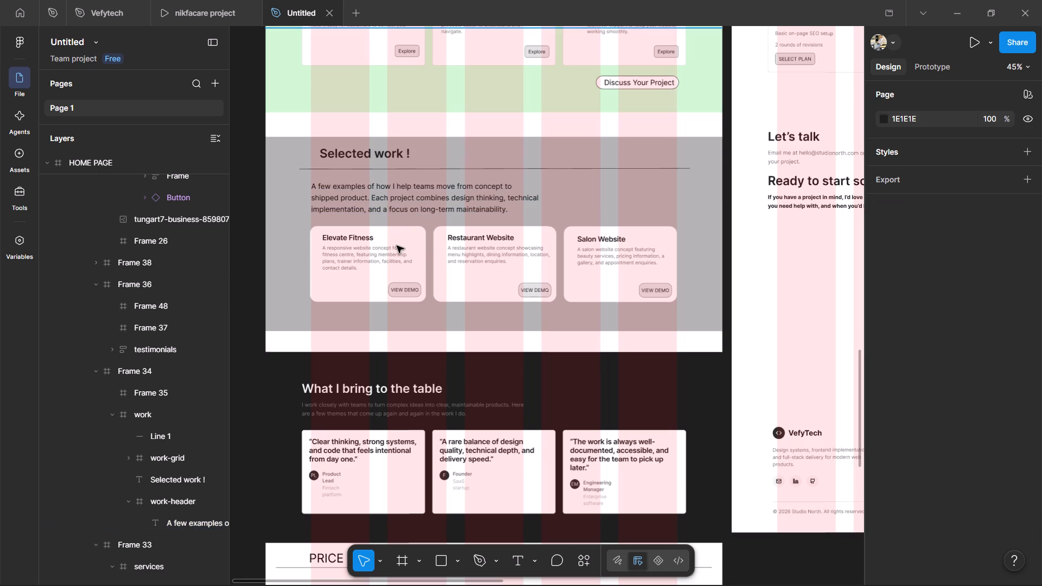
# Detach the Body Base text style from the Elevate Fitness card description and set its font size to 20.
pyautogui.tripleClick(396, 246)
pyautogui.tripleClick(396, 246)
pyautogui.click(396, 246)
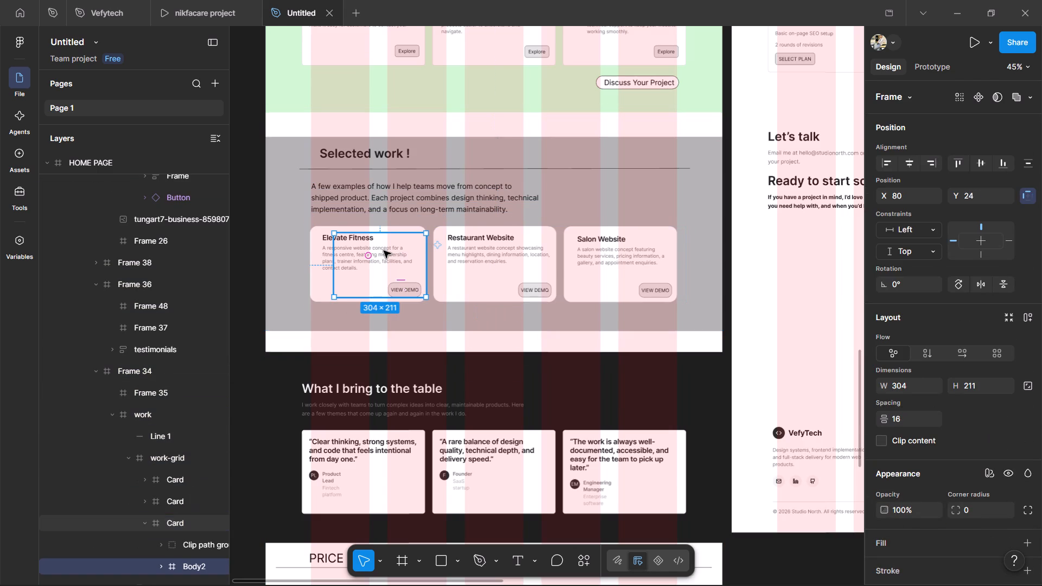
pyautogui.tripleClick(383, 251)
pyautogui.click(383, 251)
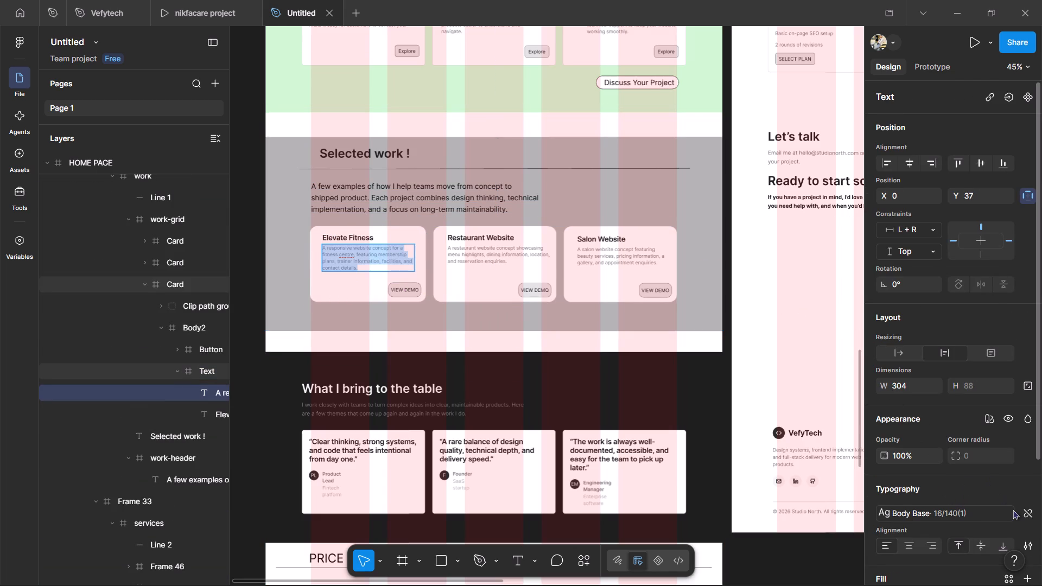
pyautogui.scroll(-3, 1013, 509)
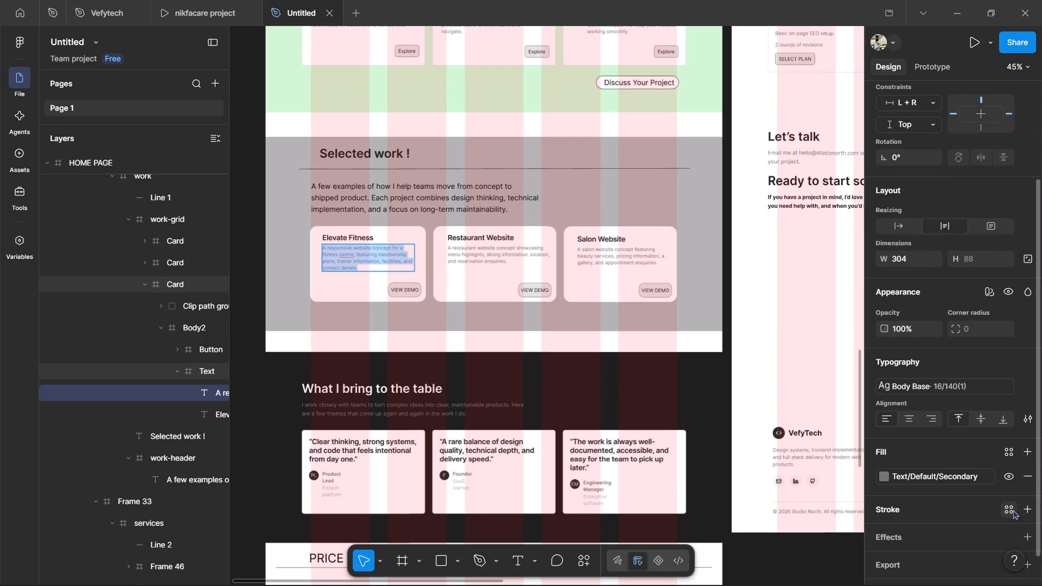
pyautogui.scroll(1, 1013, 509)
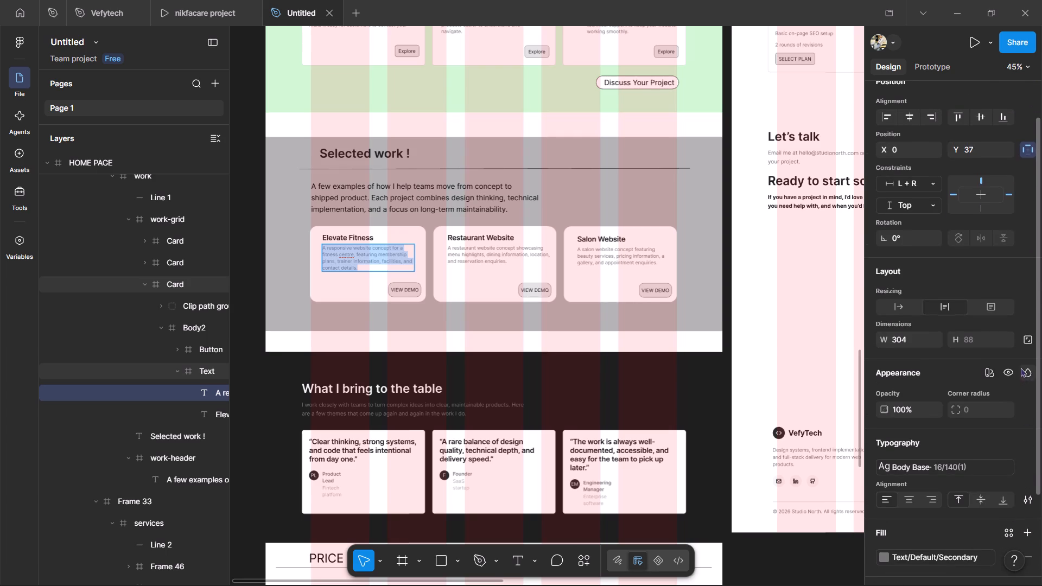
pyautogui.scroll(1, 1020, 367)
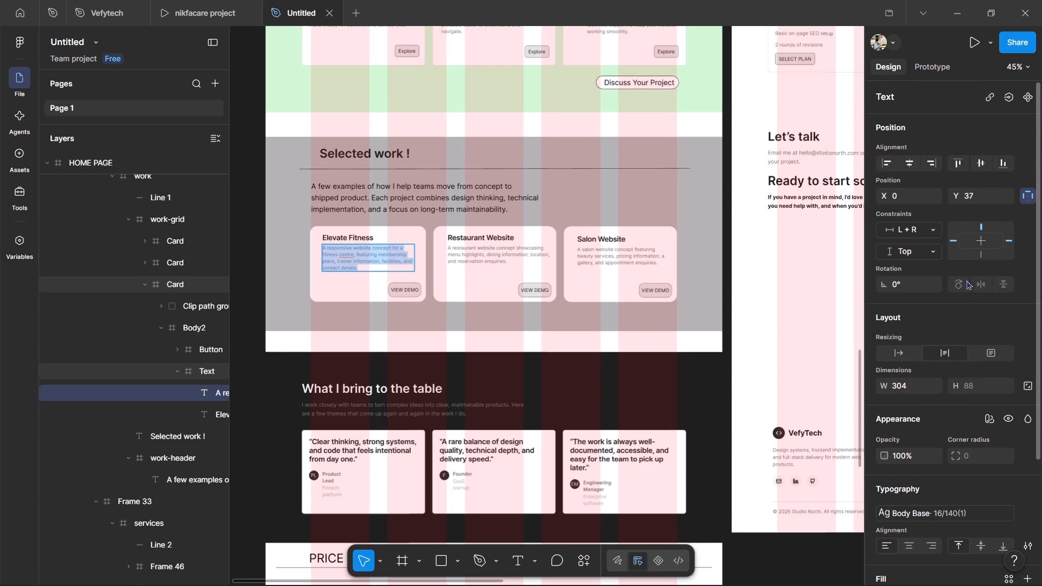
pyautogui.scroll(-1, 954, 362)
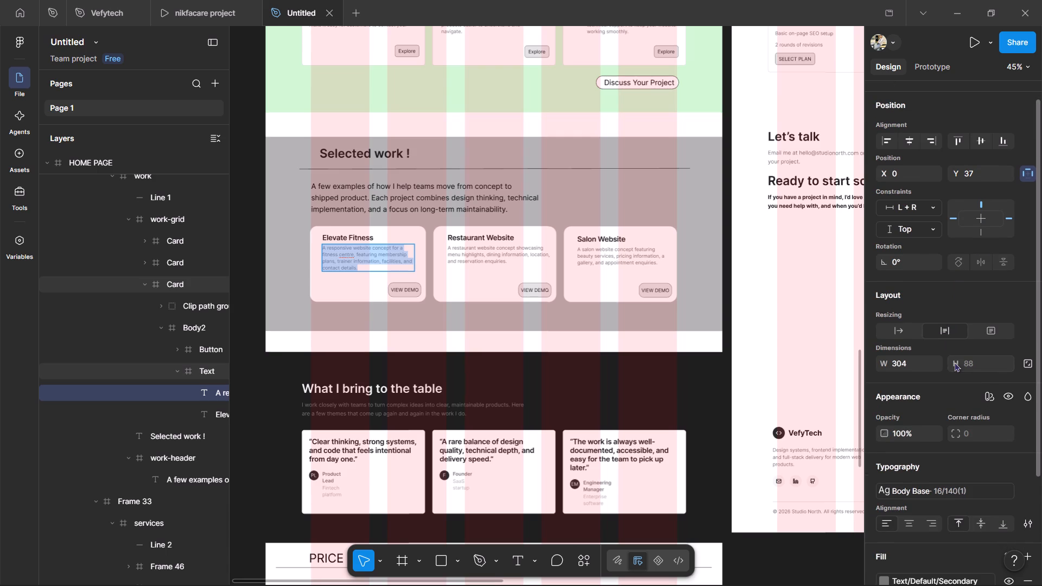
pyautogui.scroll(-1, 1000, 462)
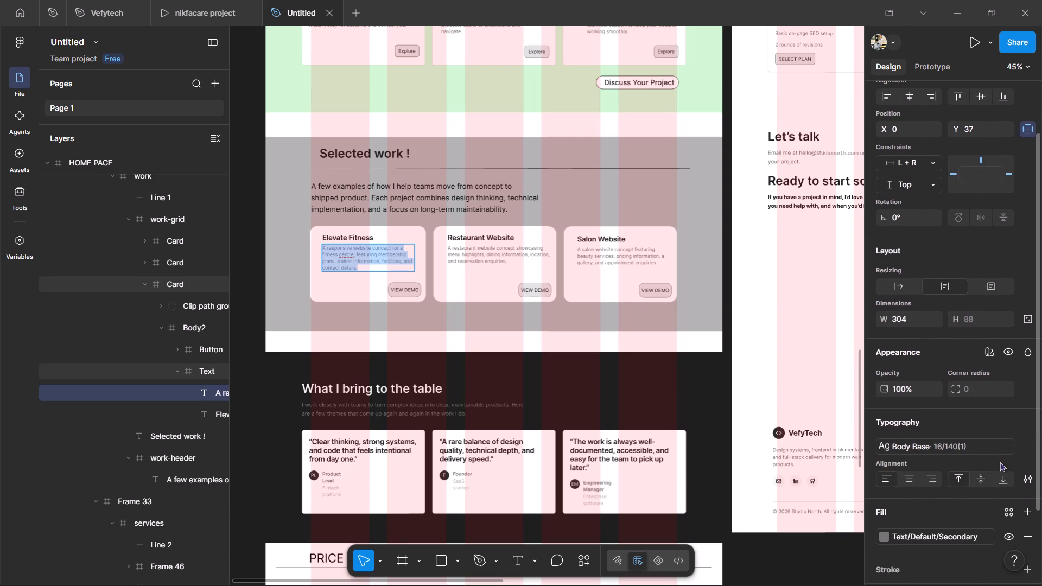
pyautogui.click(1026, 447)
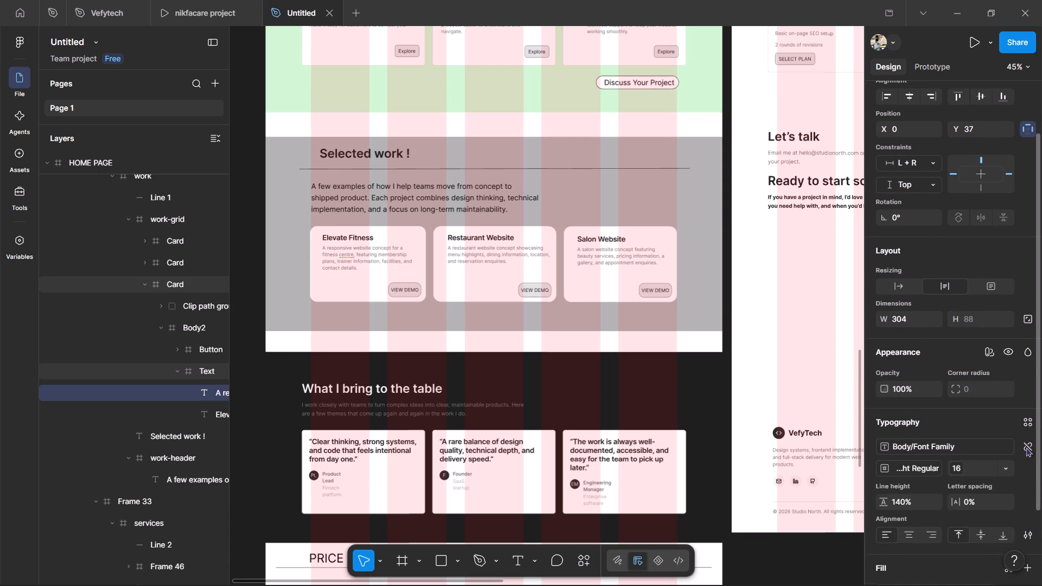
pyautogui.click(1007, 463)
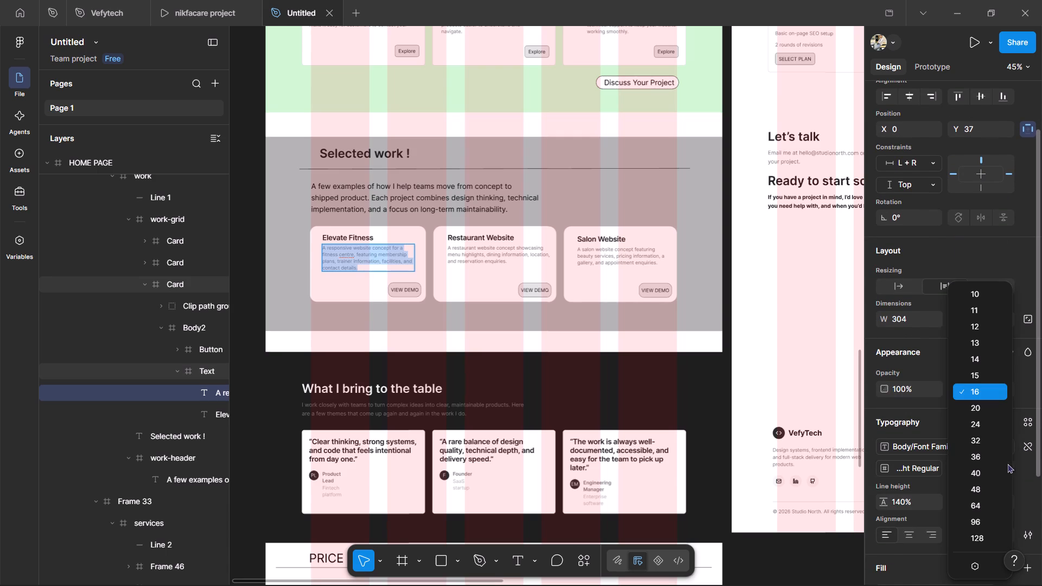
pyautogui.click(984, 407)
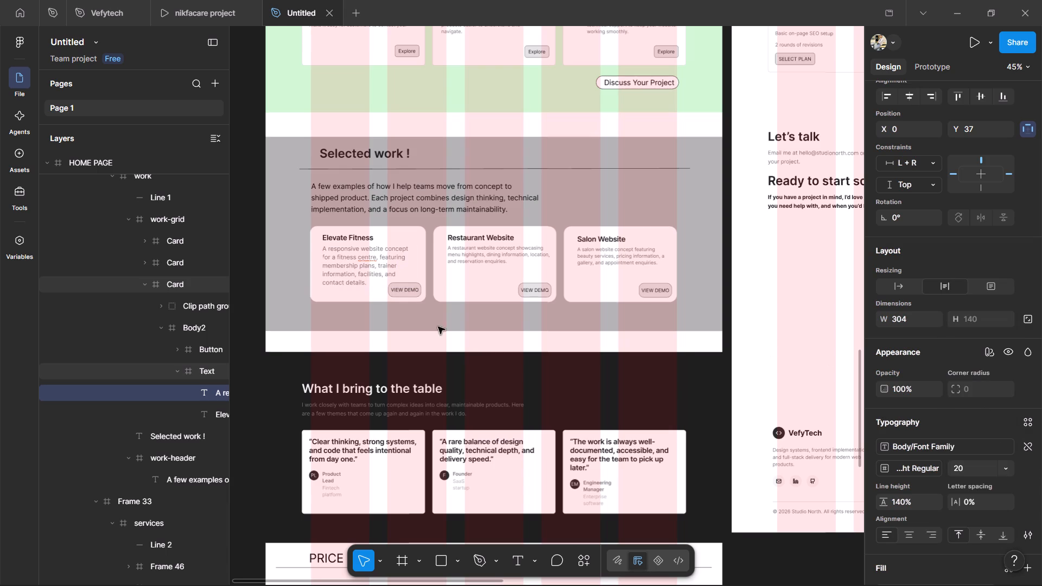
# Apply the Text/Default/Default colour style to the Elevate Fitness card description.
pyautogui.doubleClick(360, 270)
pyautogui.tripleClick(360, 270)
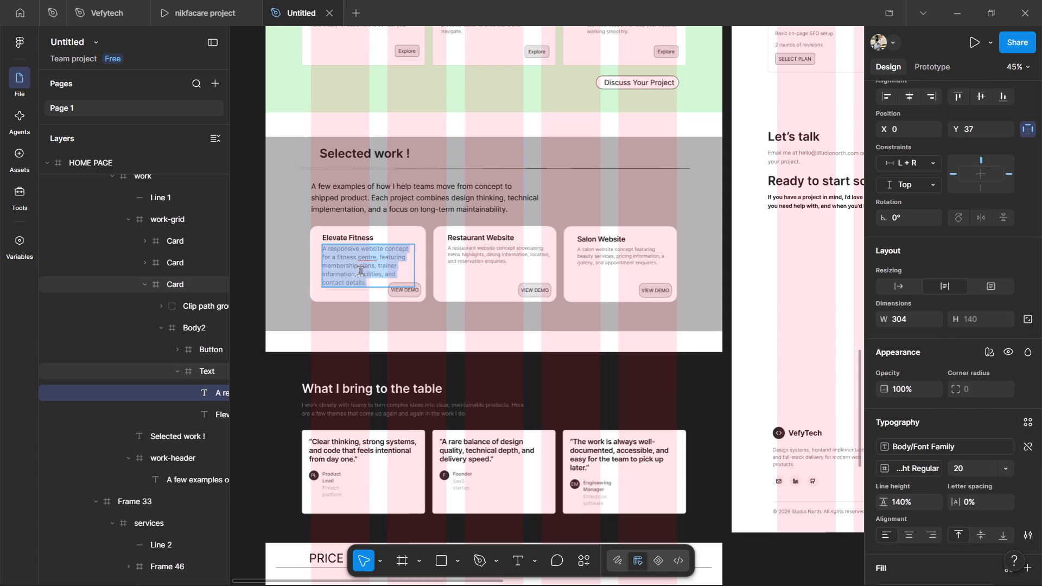
pyautogui.scroll(-2, 913, 543)
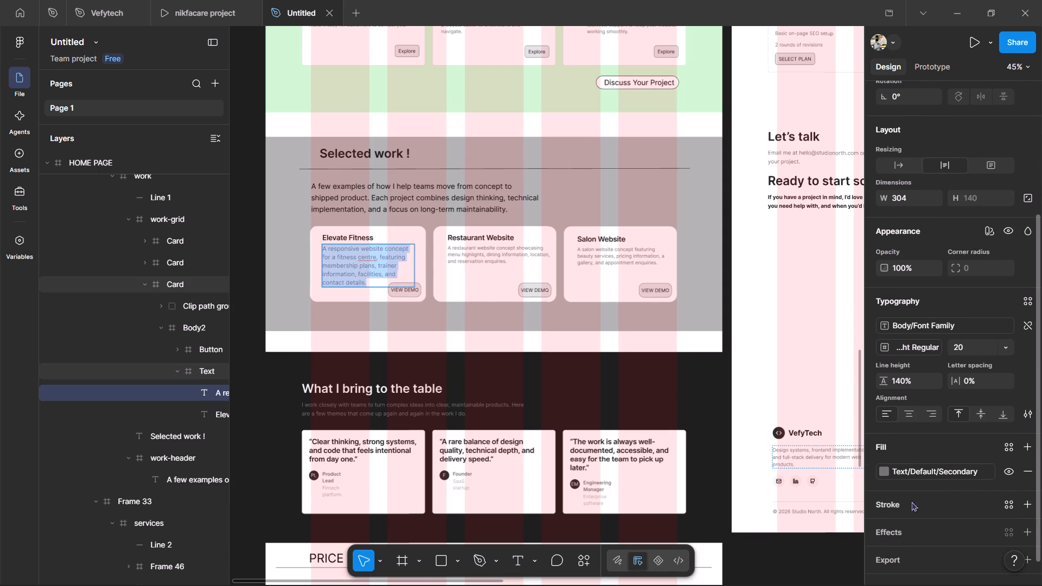
pyautogui.click(882, 473)
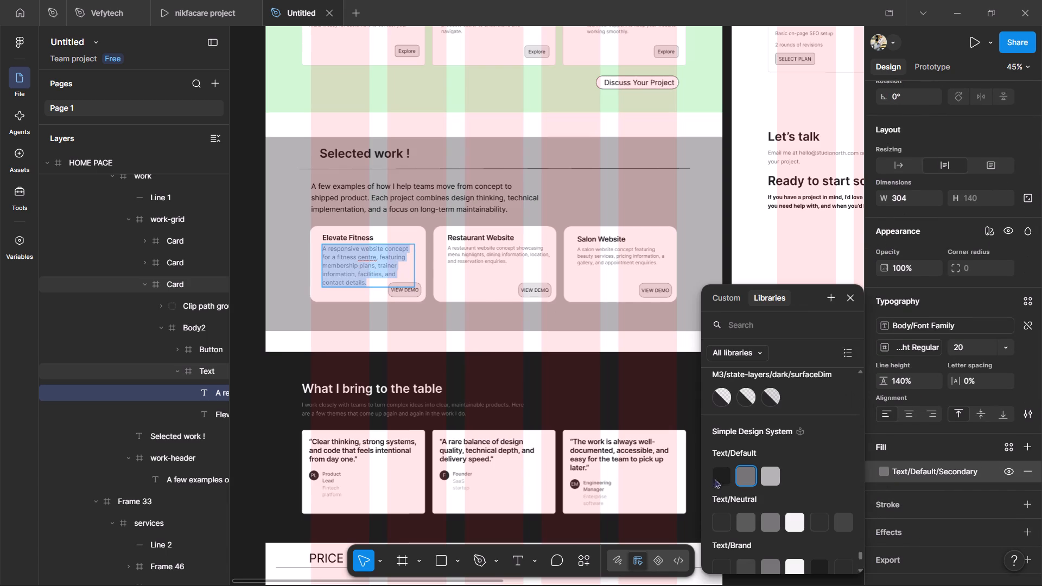
pyautogui.click(725, 480)
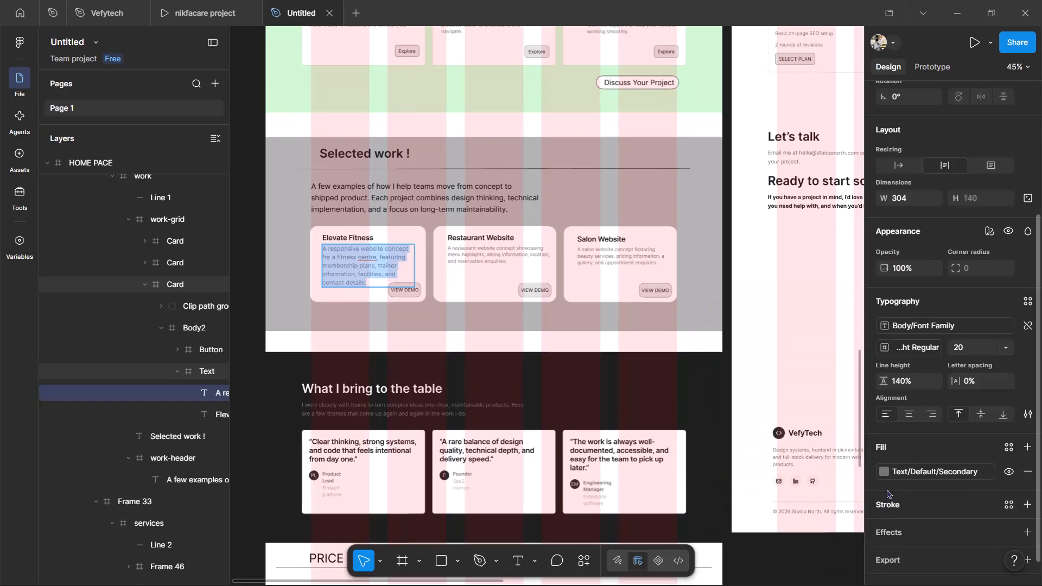
pyautogui.doubleClick(885, 471)
pyautogui.click(885, 471)
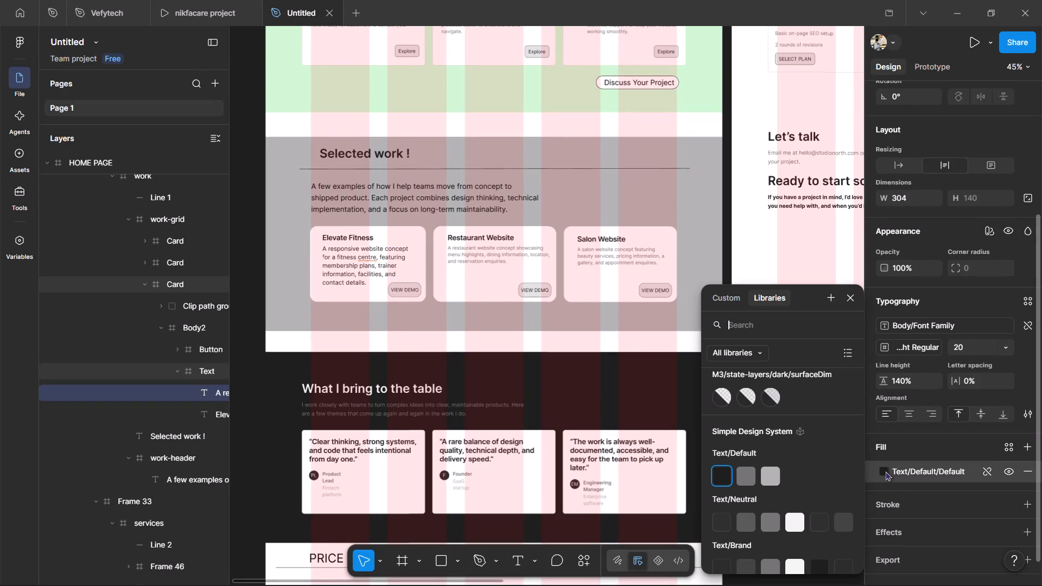
pyautogui.click(629, 308)
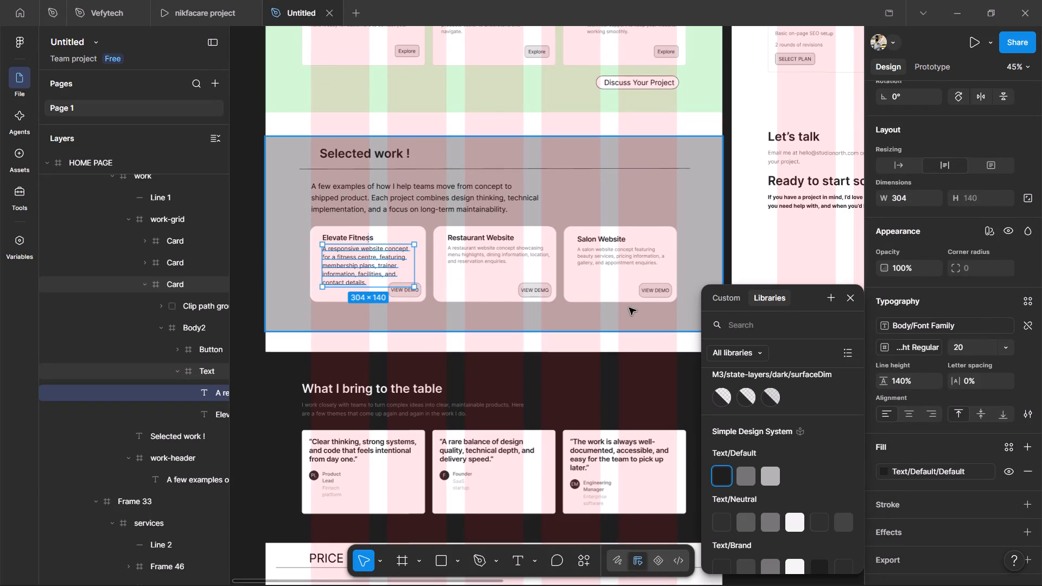
pyautogui.click(629, 308)
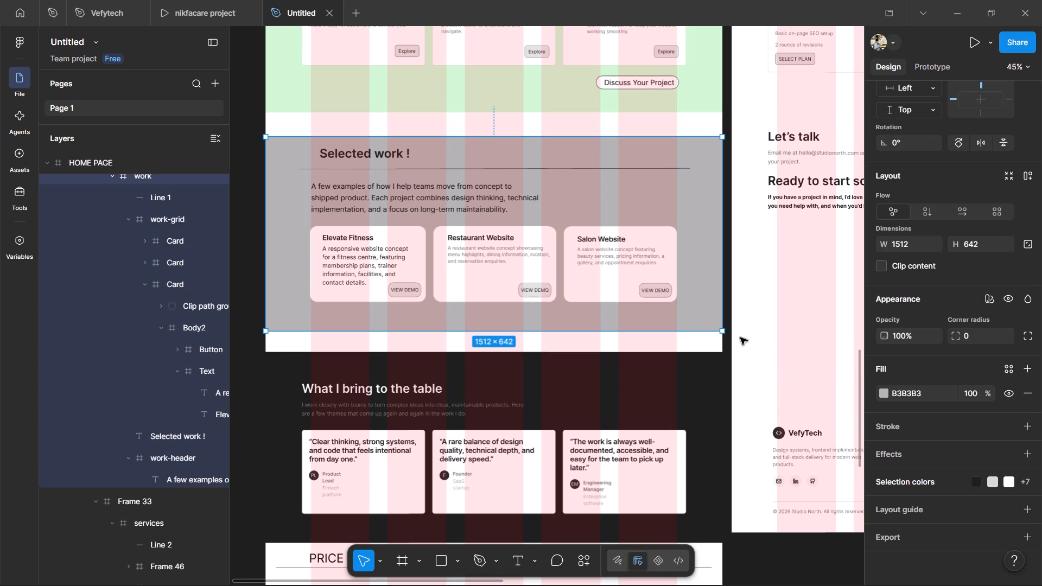
# Detach the Body Base text style from the Restaurant Website card description and set its font size to 20.
pyautogui.tripleClick(458, 248)
pyautogui.tripleClick(458, 248)
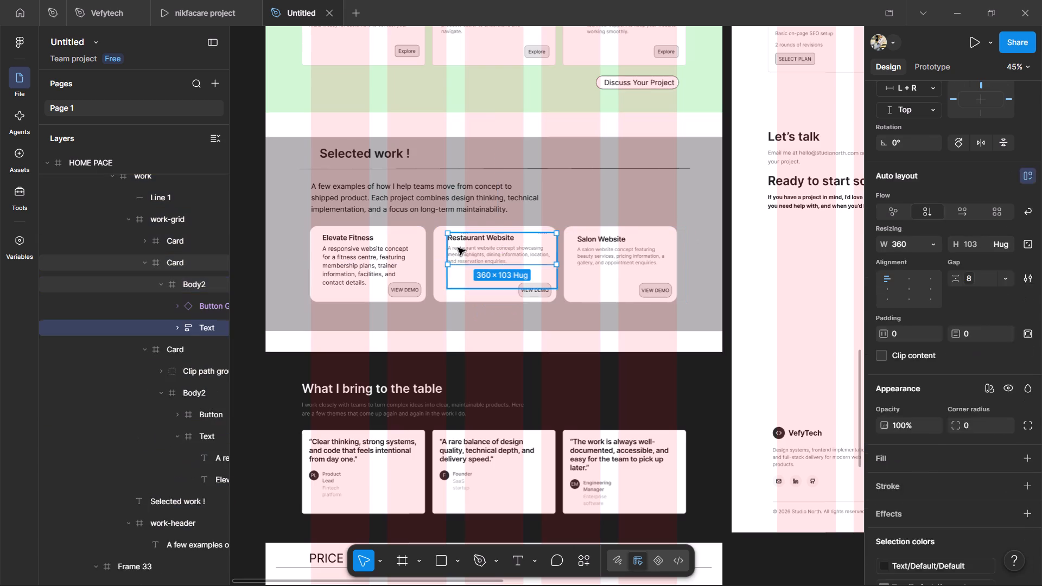
pyautogui.doubleClick(458, 248)
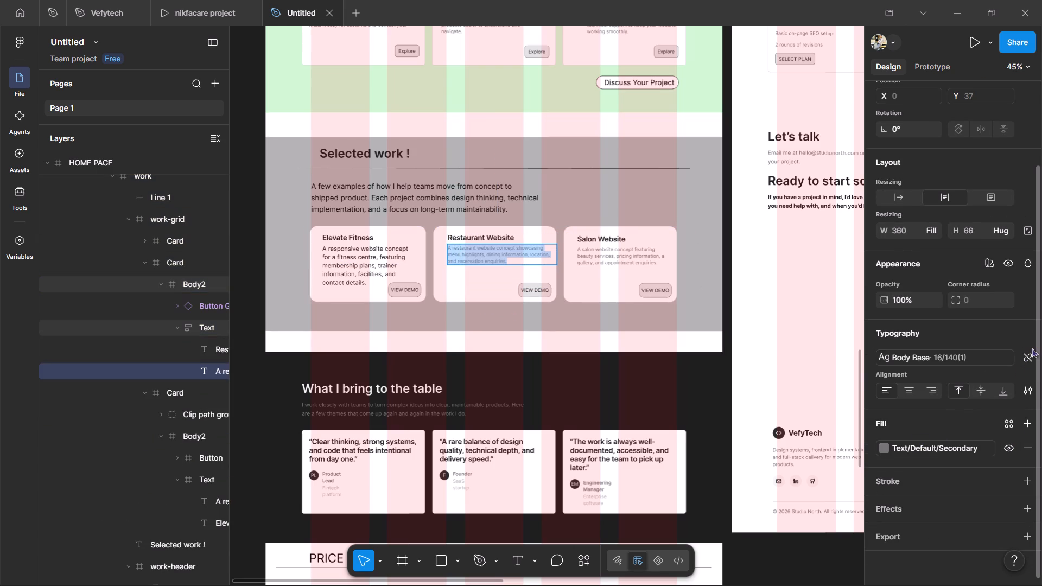
pyautogui.click(1032, 348)
pyautogui.click(1032, 353)
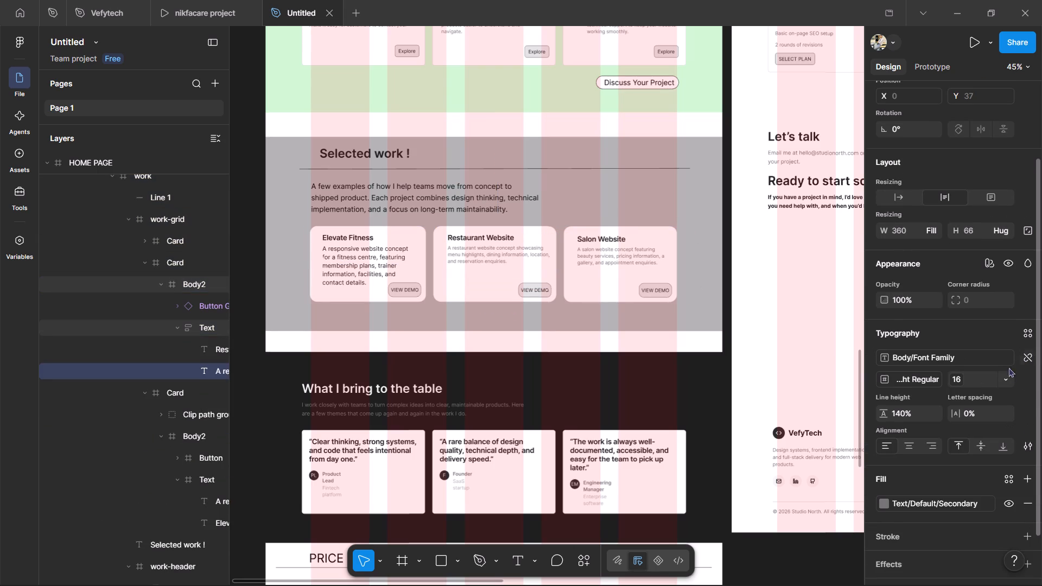
pyautogui.click(1006, 382)
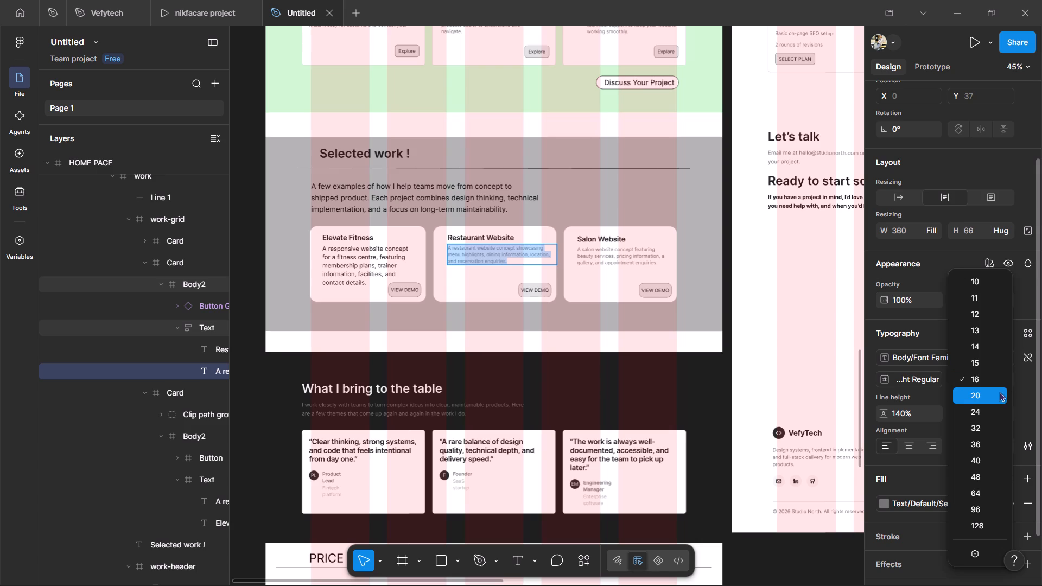
pyautogui.click(999, 394)
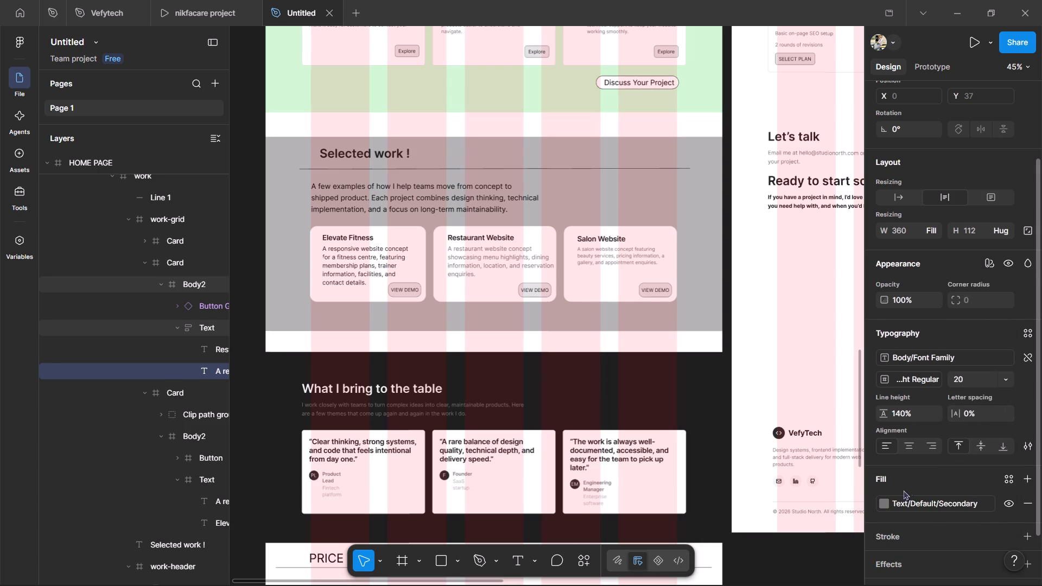
# Apply the Text/Default/Default colour style to the Restaurant Website card description.
pyautogui.click(879, 502)
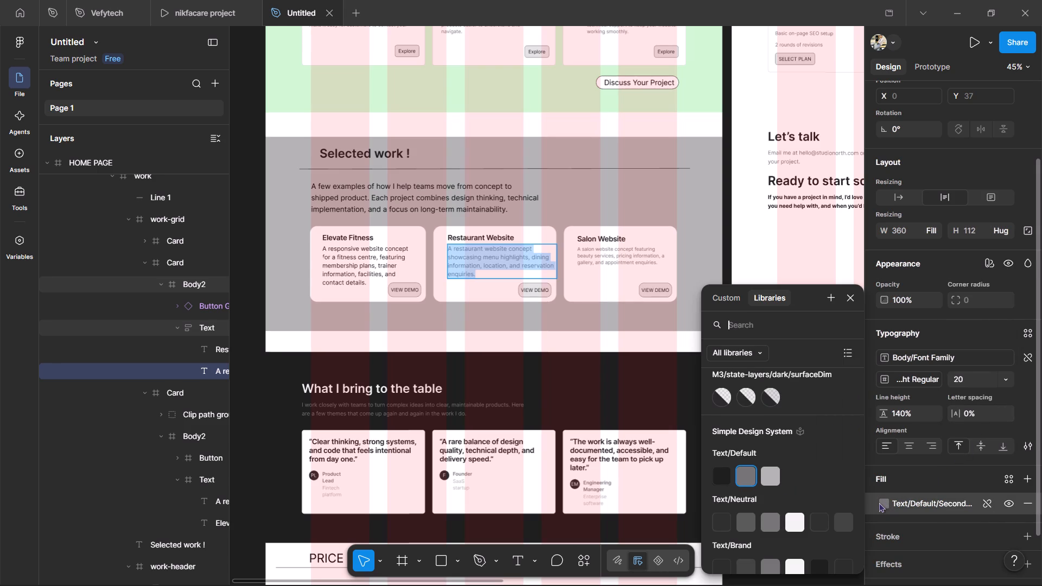
pyautogui.click(724, 471)
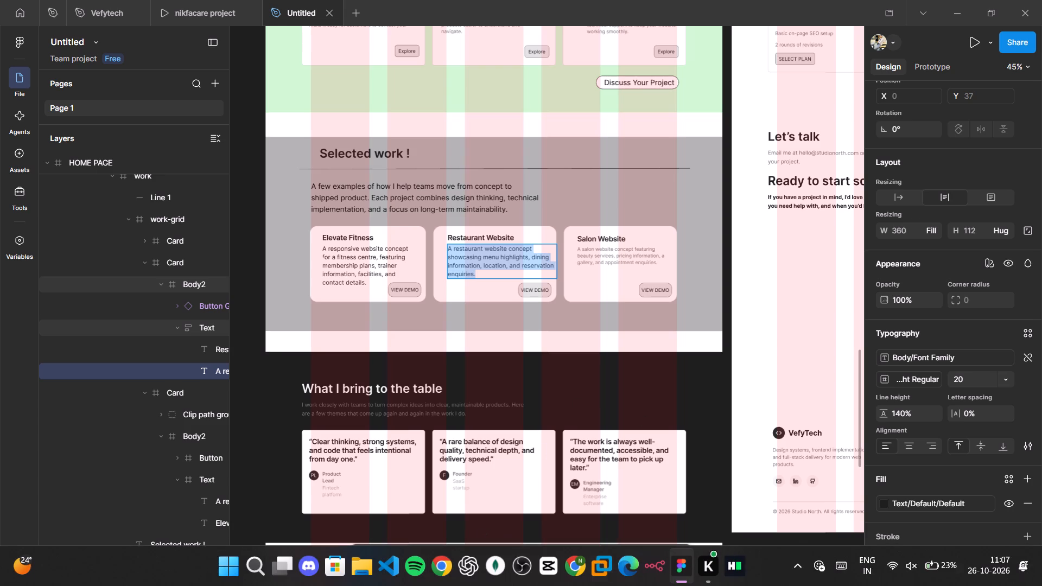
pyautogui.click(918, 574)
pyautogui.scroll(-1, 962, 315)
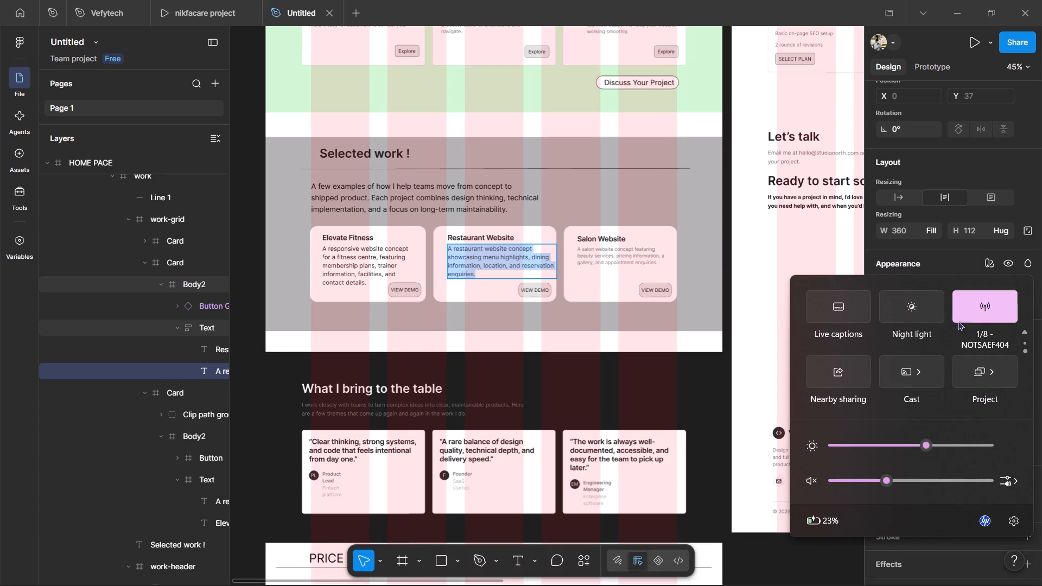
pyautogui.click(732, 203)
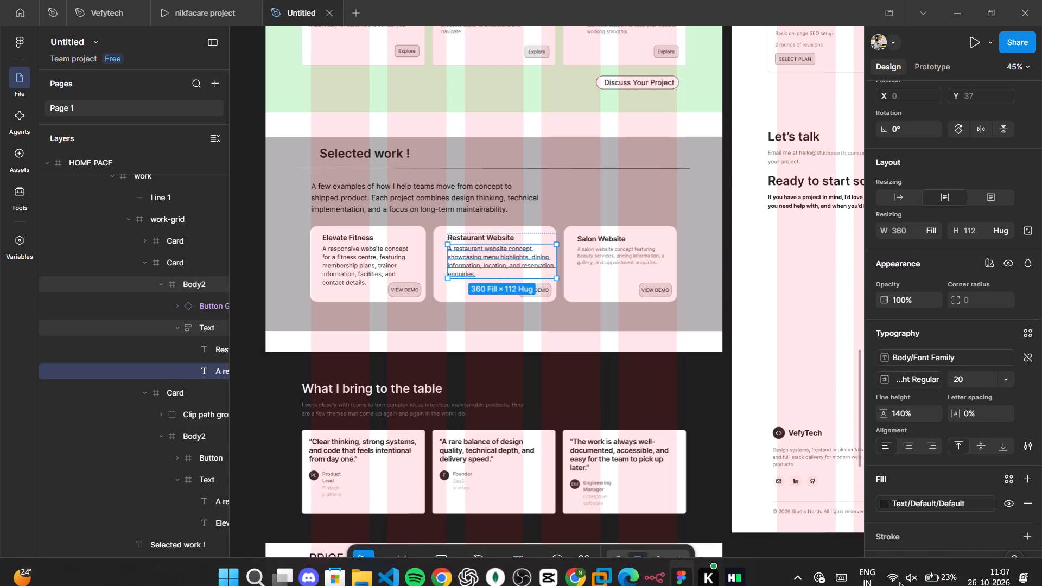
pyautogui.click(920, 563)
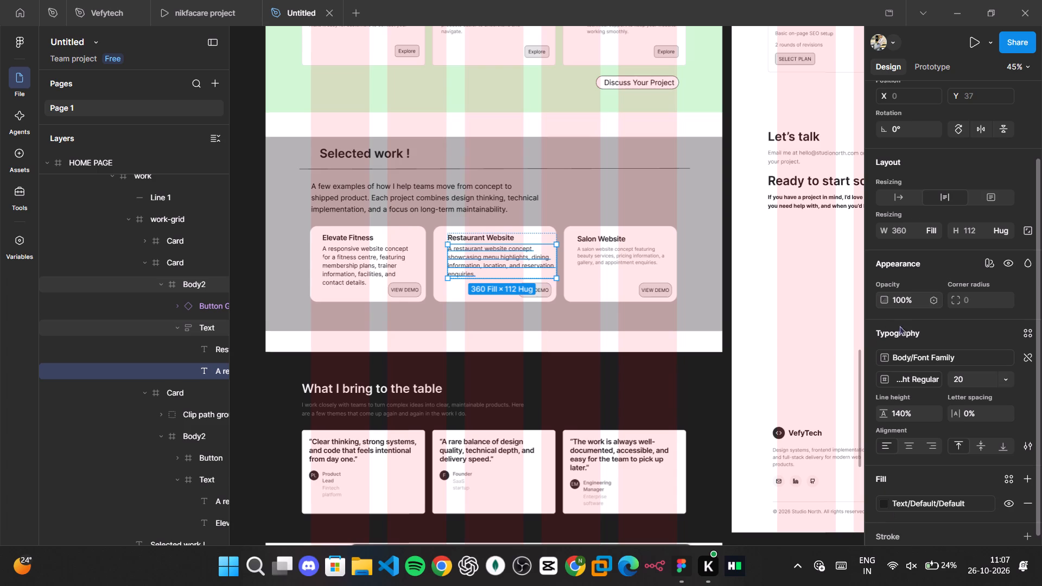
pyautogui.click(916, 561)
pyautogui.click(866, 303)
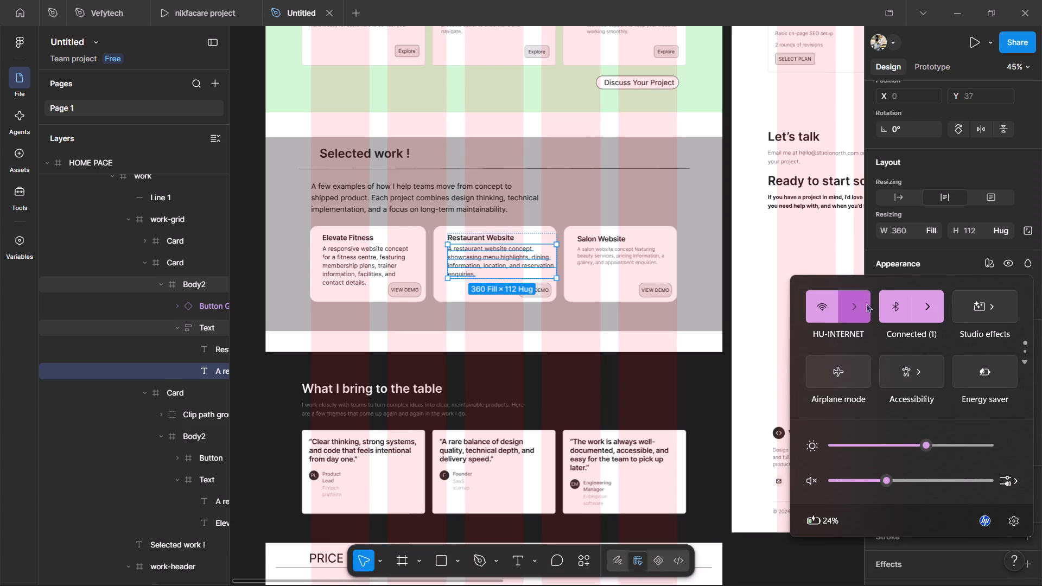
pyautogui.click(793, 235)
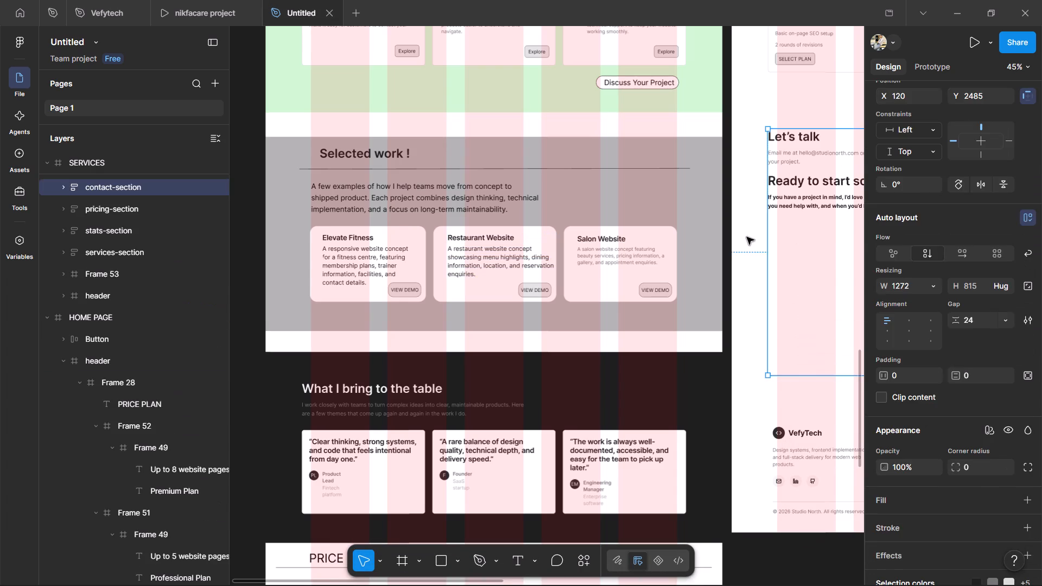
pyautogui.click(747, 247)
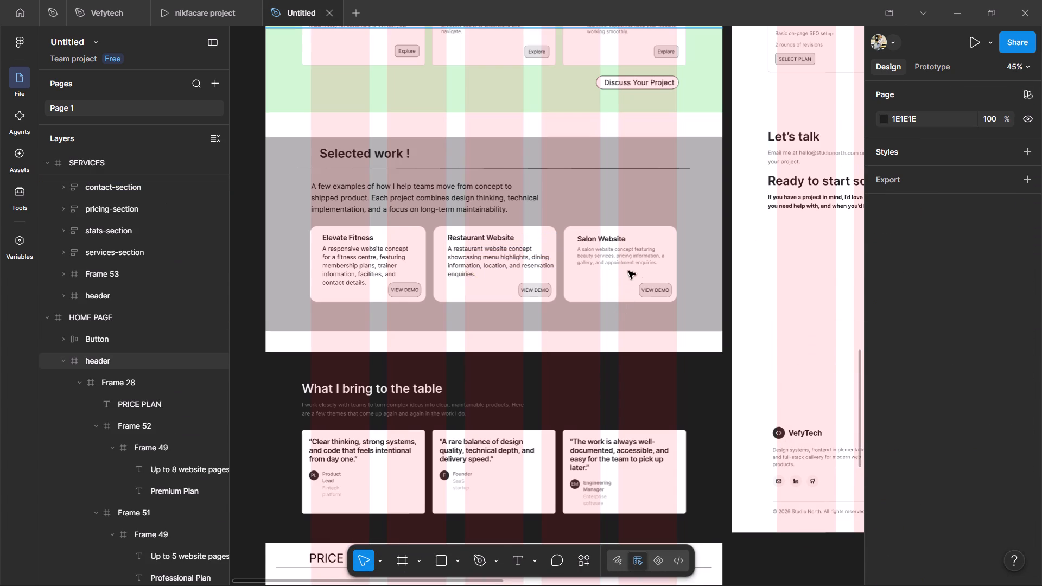
# Detach the Body Base text style from the Salon Website card description and set its font size to 20.
pyautogui.tripleClick(628, 263)
pyautogui.tripleClick(628, 263)
pyautogui.doubleClick(628, 263)
pyautogui.doubleClick(630, 256)
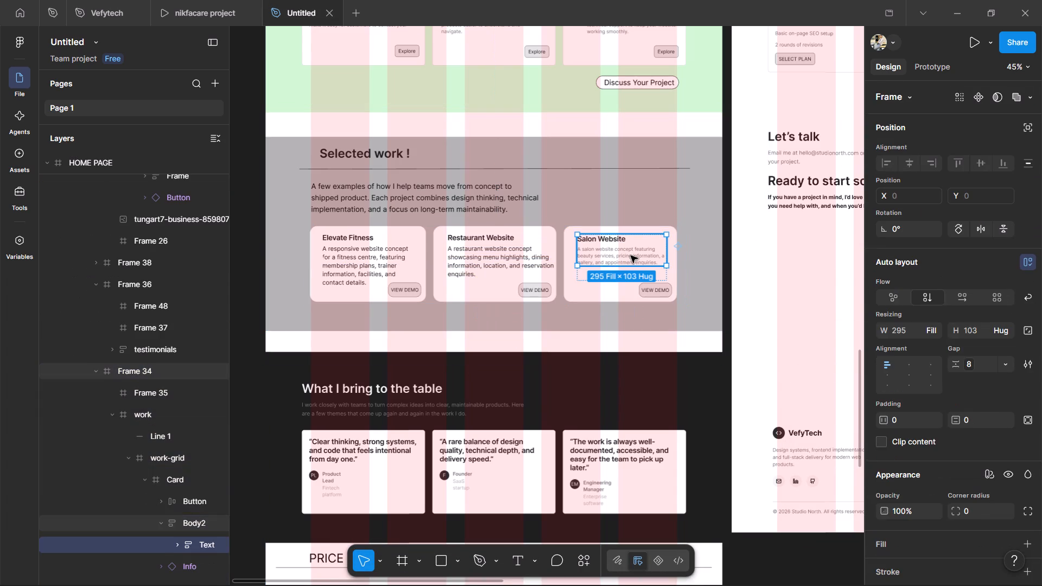
pyautogui.doubleClick(631, 256)
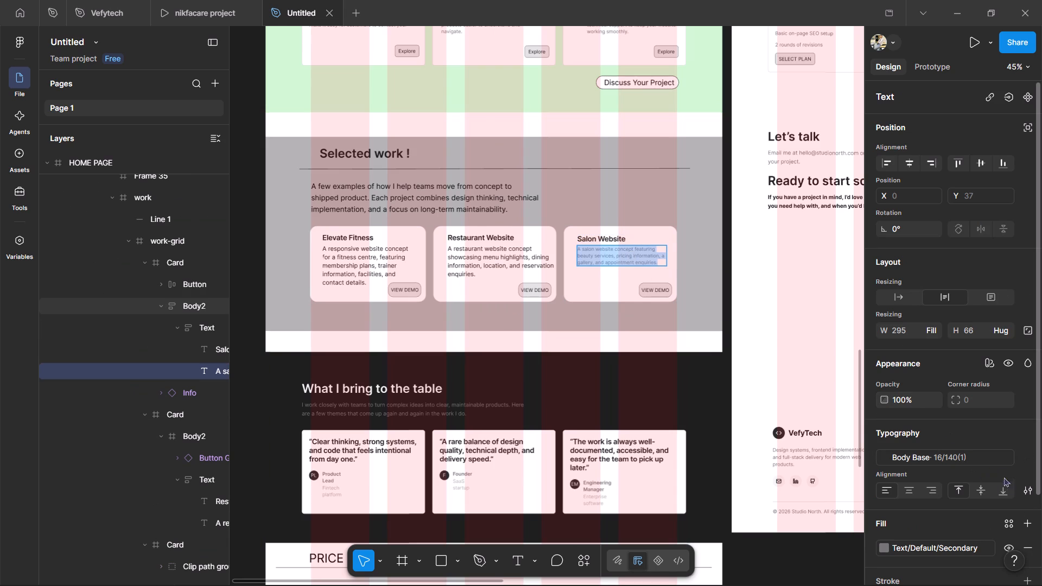
pyautogui.click(1025, 459)
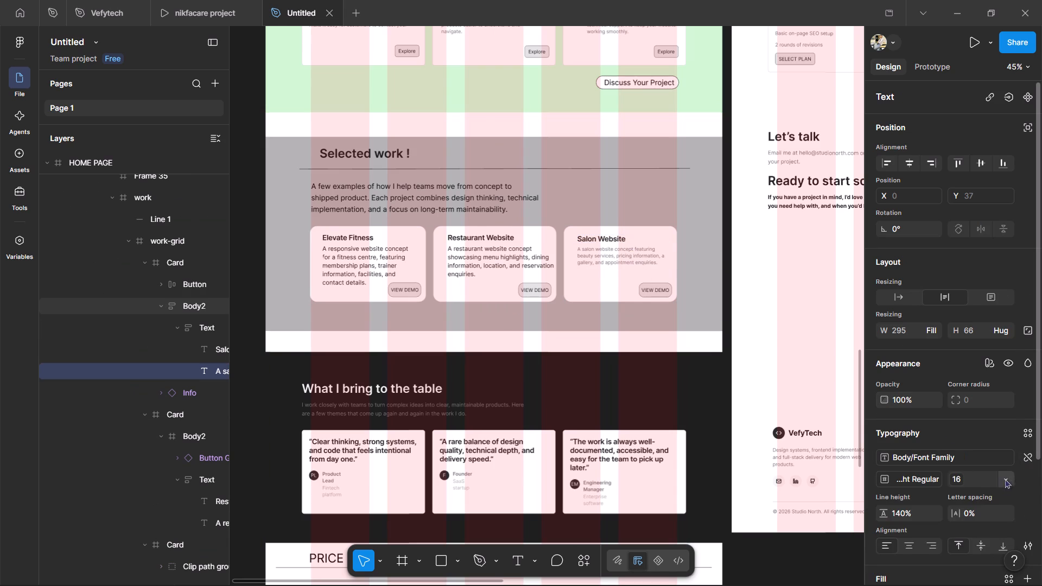
pyautogui.click(1005, 479)
pyautogui.click(992, 405)
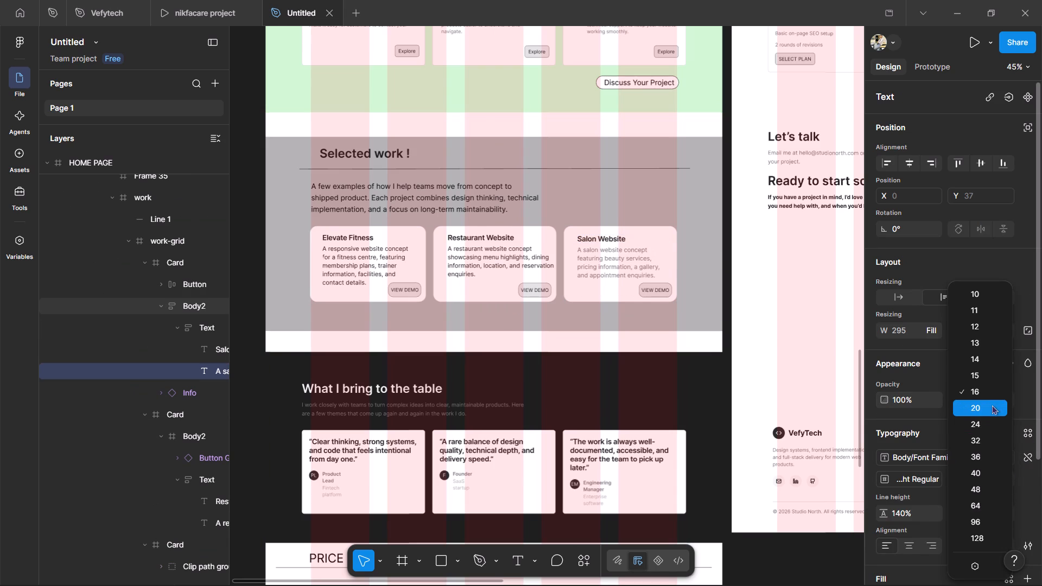
# Apply the Text/Default/Default colour style to the Salon Website card description.
pyautogui.scroll(-2, 975, 444)
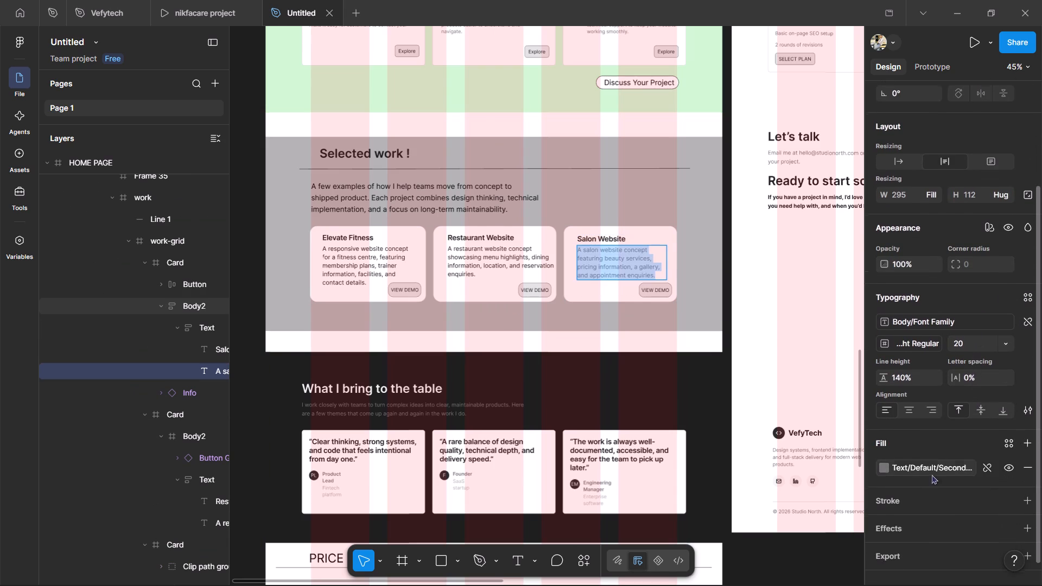
pyautogui.click(888, 466)
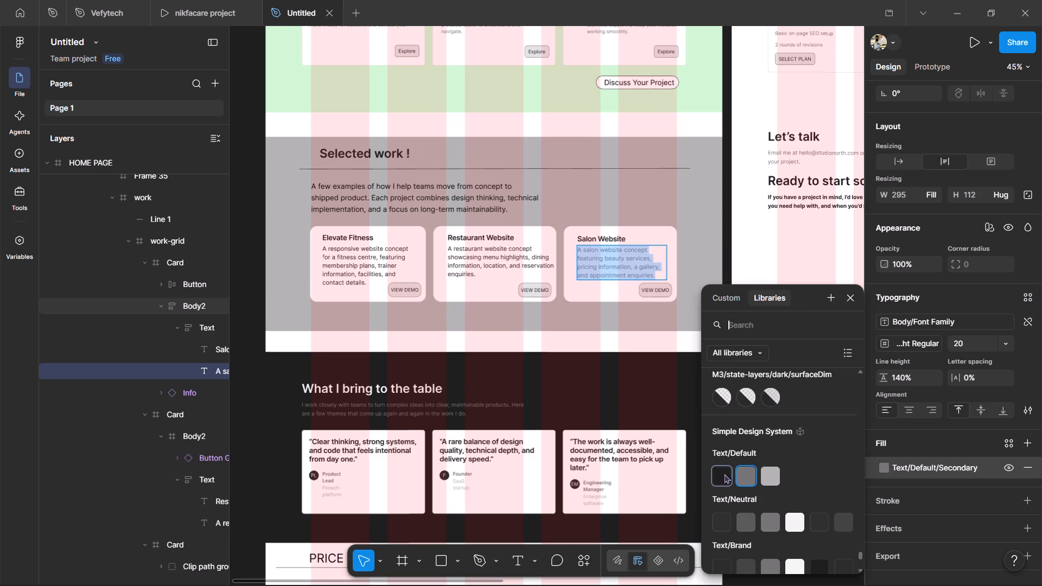
pyautogui.click(724, 474)
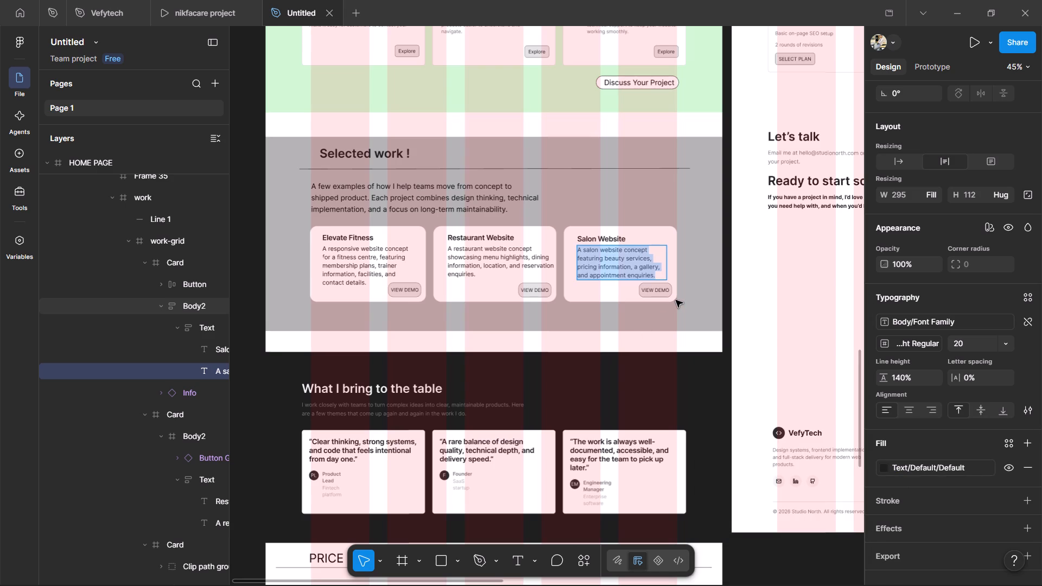
pyautogui.click(732, 275)
pyautogui.click(728, 277)
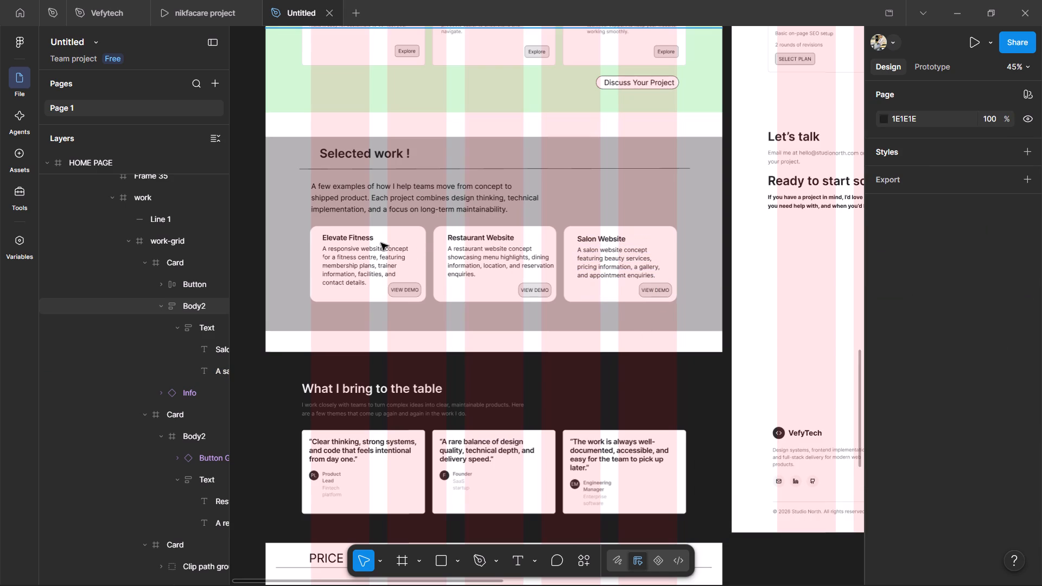
# Underline the Elevate Fitness card title in the Selected work section.
pyautogui.tripleClick(352, 238)
pyautogui.tripleClick(352, 238)
pyautogui.doubleClick(352, 238)
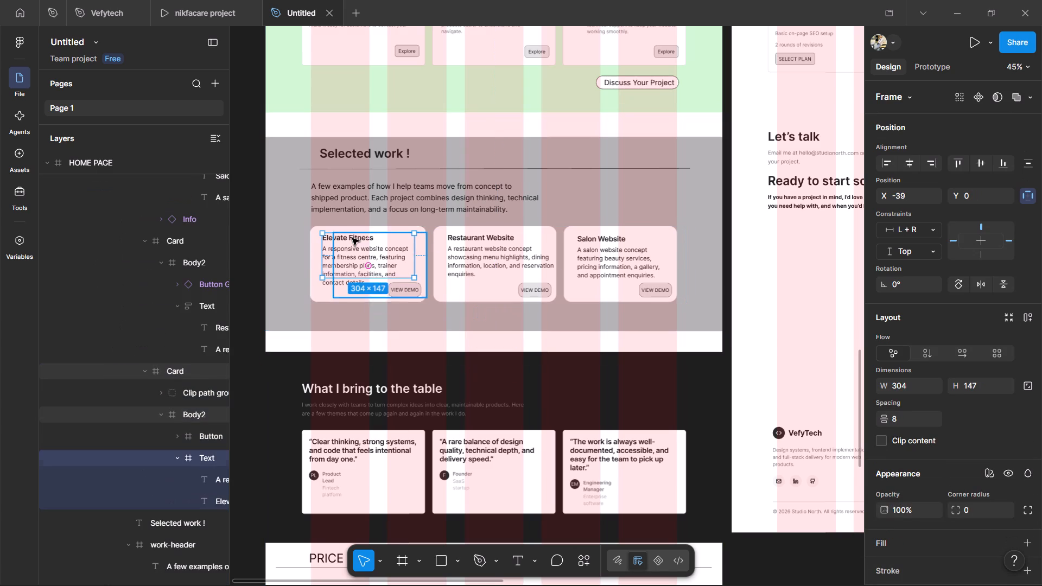
pyautogui.doubleClick(352, 238)
pyautogui.doubleClick(352, 238)
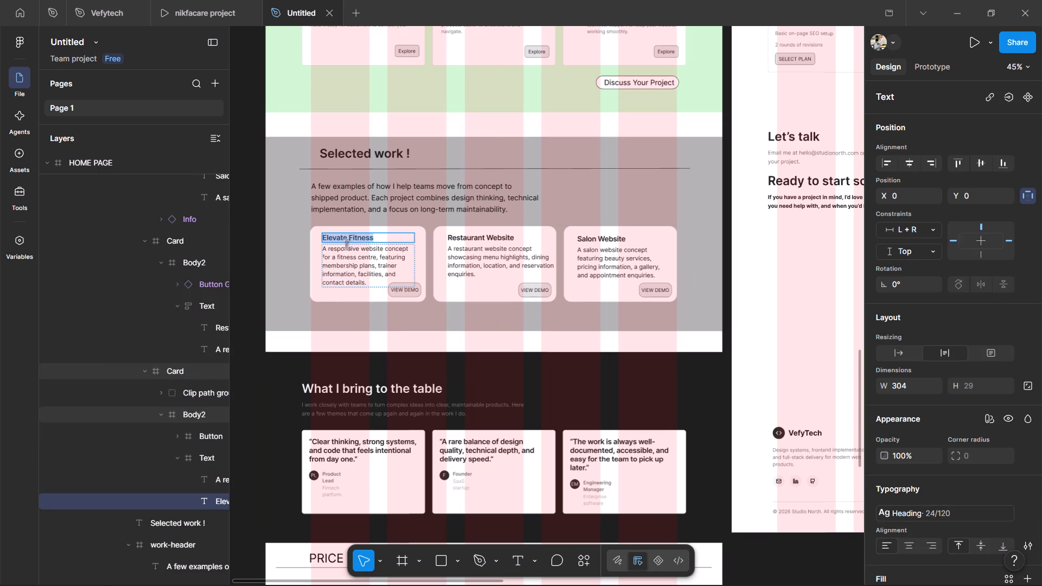
pyautogui.hotkey('ctrl', 'u')
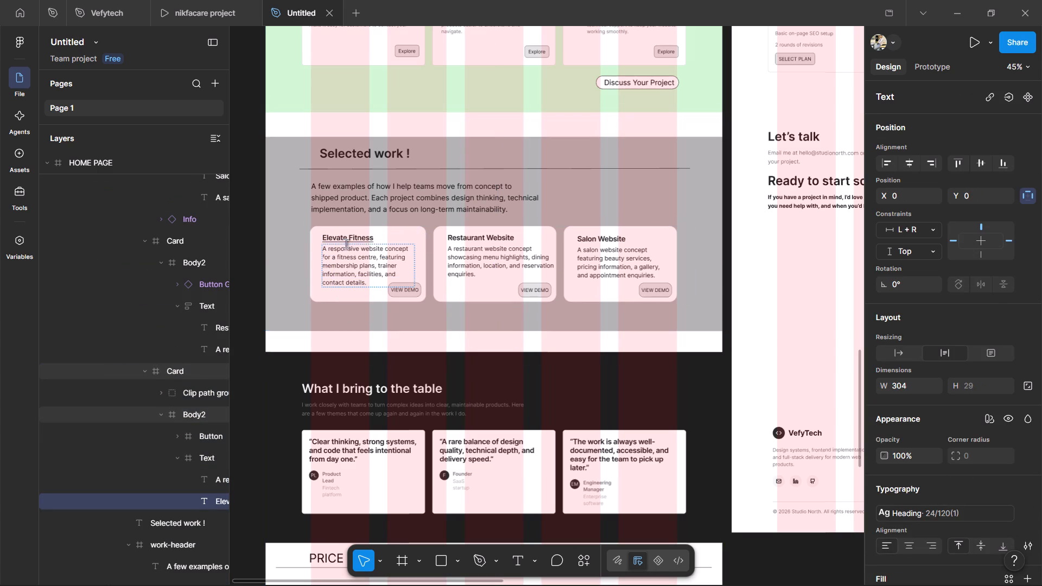
# Underline the Restaurant Website card title in the Selected work section.
pyautogui.doubleClick(454, 240)
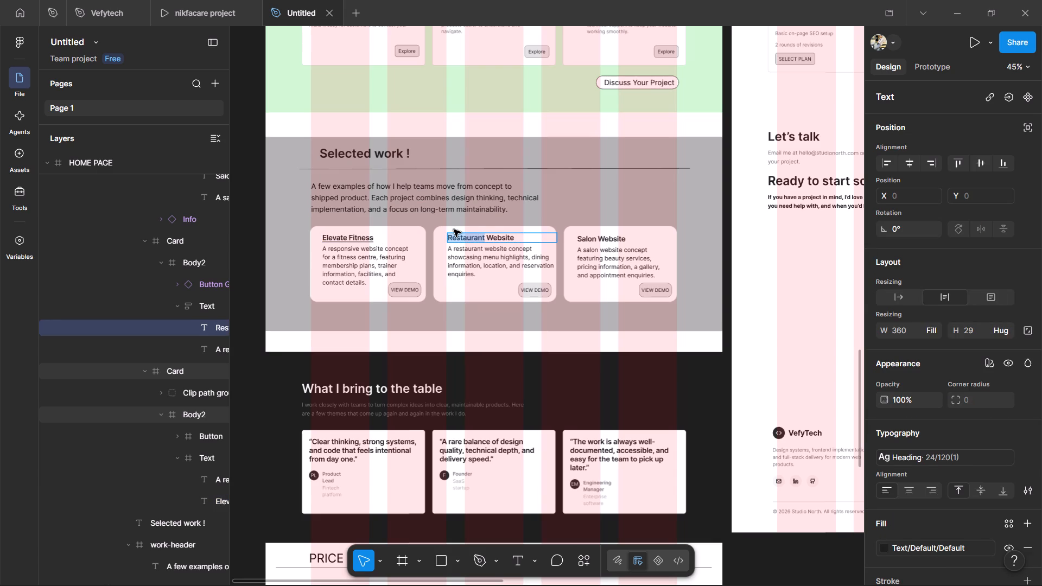
pyautogui.tripleClick(475, 239)
pyautogui.hotkey('ctrl', 'u')
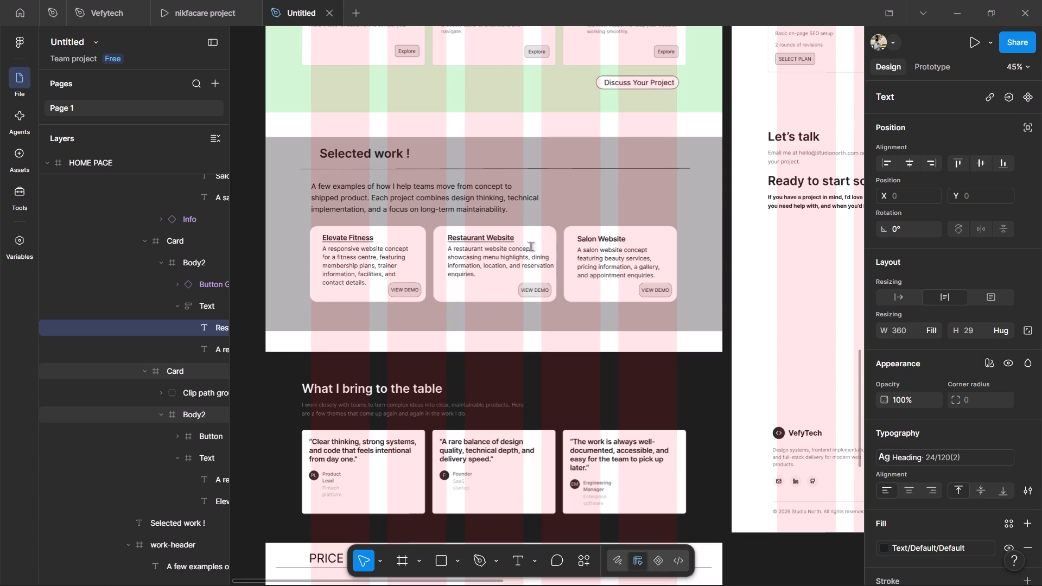
# Underline the Salon Website card title in the Selected work section and leave text editing.
pyautogui.tripleClick(586, 237)
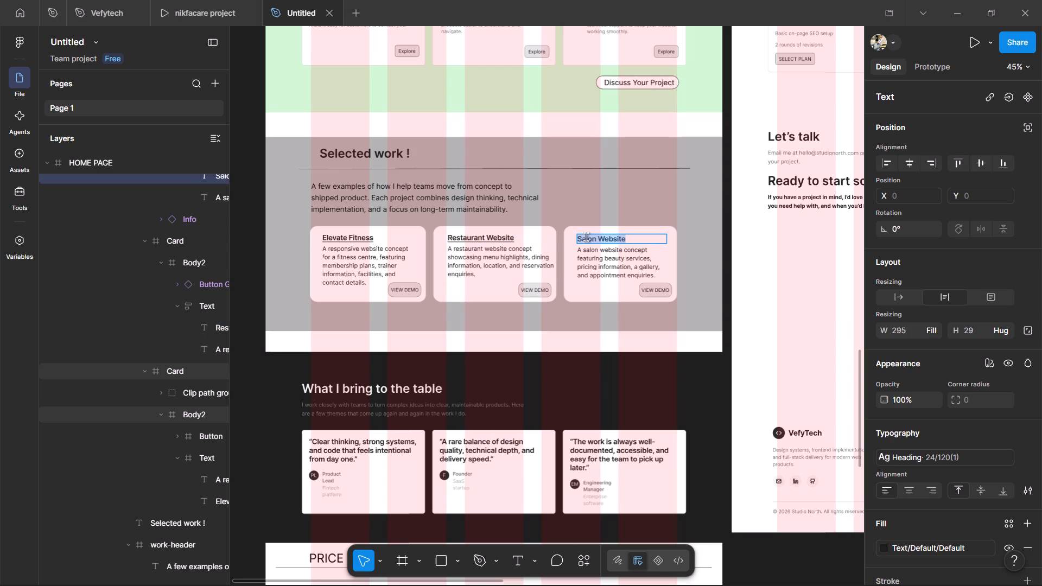
pyautogui.hotkey('ctrl', 'u')
pyautogui.click(611, 213)
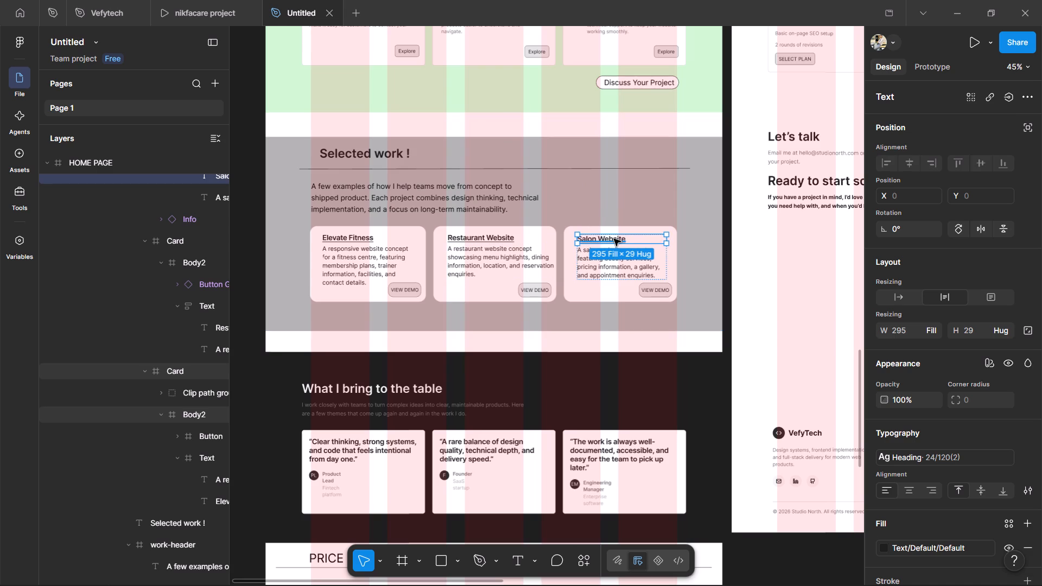
pyautogui.doubleClick(614, 239)
pyautogui.hotkey('ctrl', 'u')
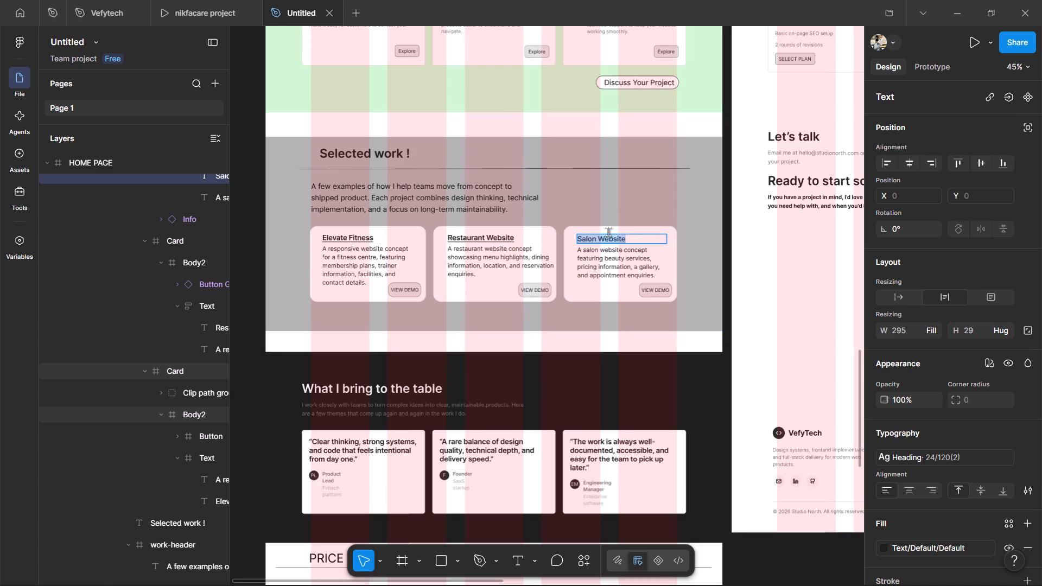
pyautogui.hotkey('ctrl', 'u')
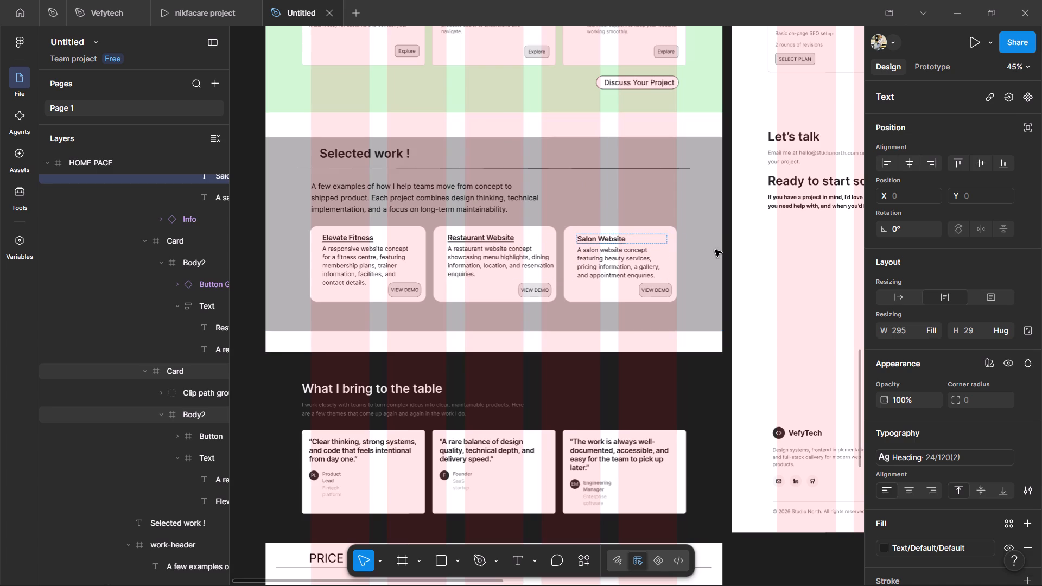
pyautogui.moveTo(715, 250); pyautogui.dragTo(723, 243)
pyautogui.click(725, 247)
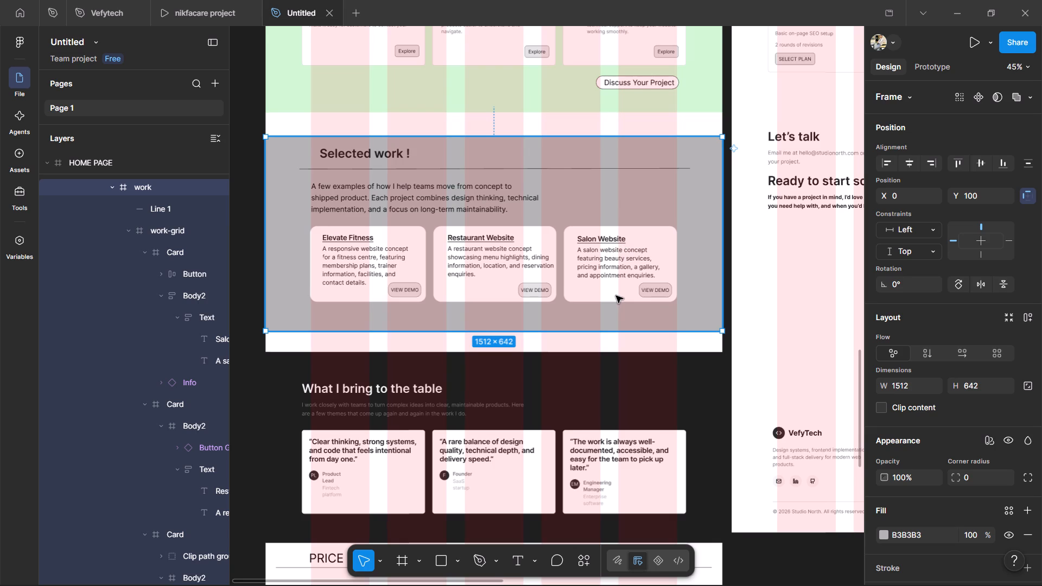
# Review the home page's sections from Selected work down to PRICE PLAN and back up to the hero.
pyautogui.scroll(-11, 616, 296)
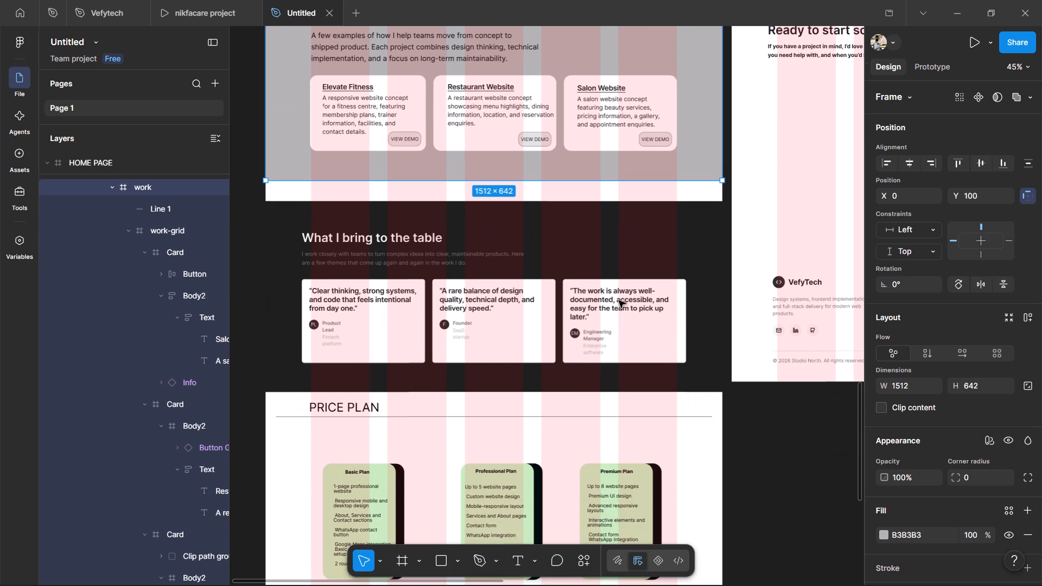
pyautogui.scroll(-5, 619, 301)
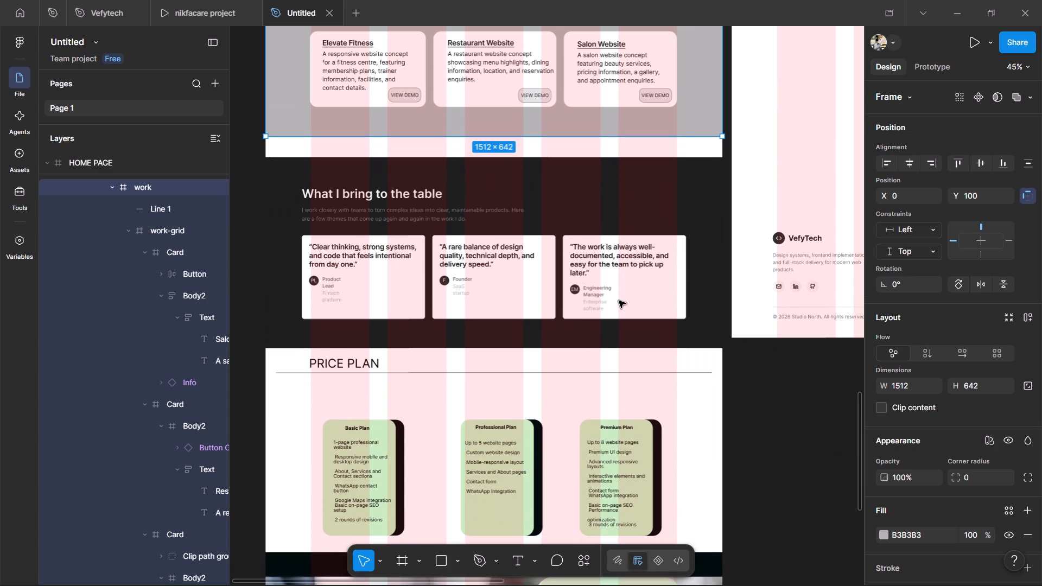
pyautogui.scroll(9, 619, 301)
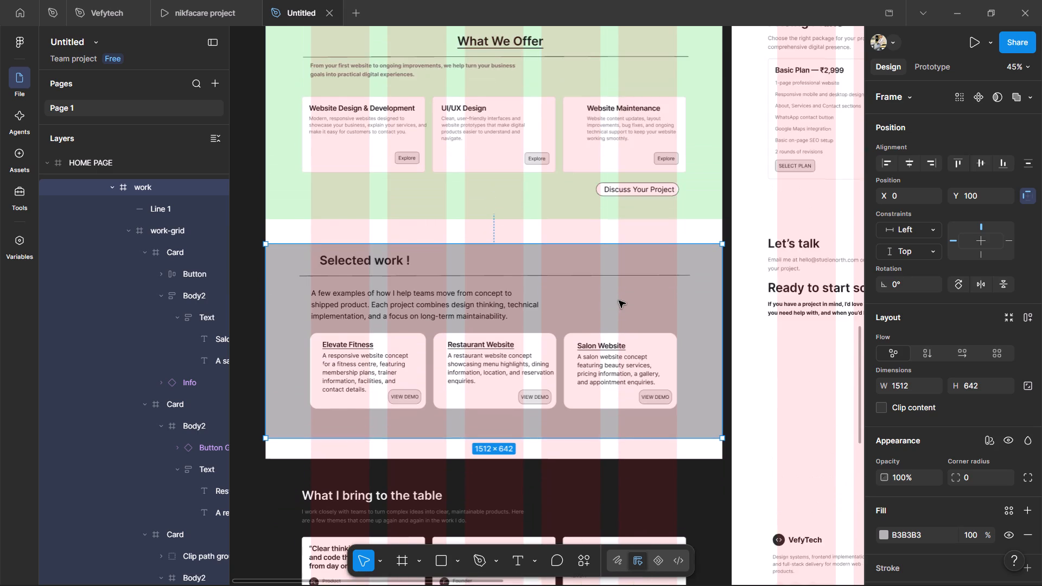
pyautogui.scroll(19, 619, 301)
pyautogui.scroll(3, 619, 301)
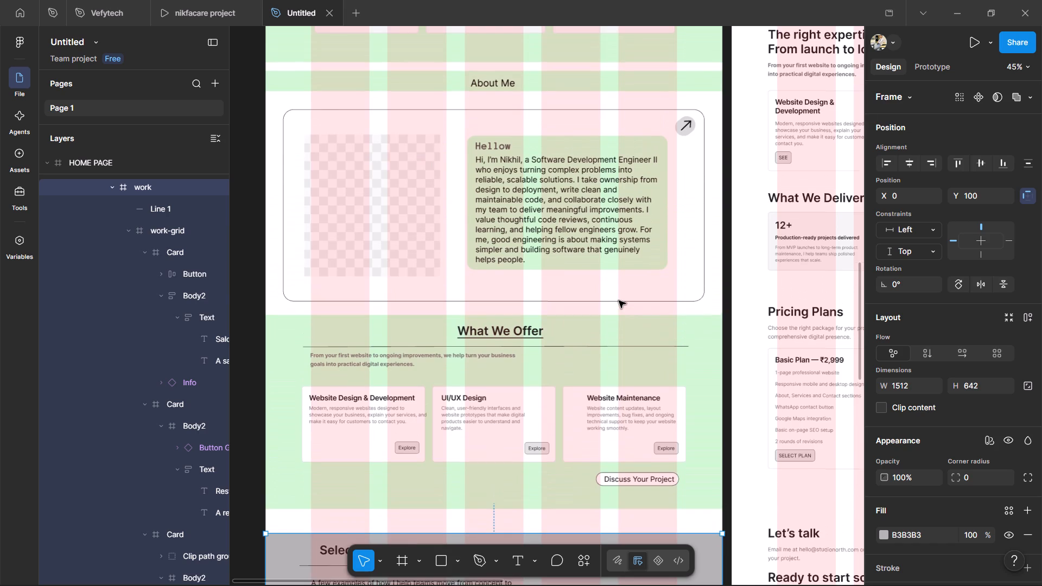
pyautogui.scroll(10, 619, 301)
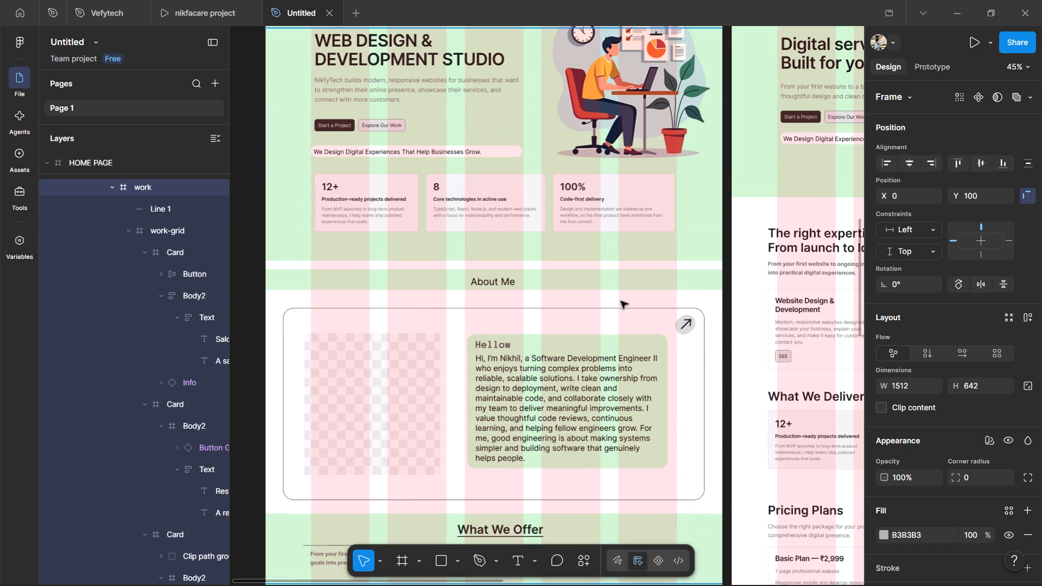
pyautogui.scroll(2, 621, 301)
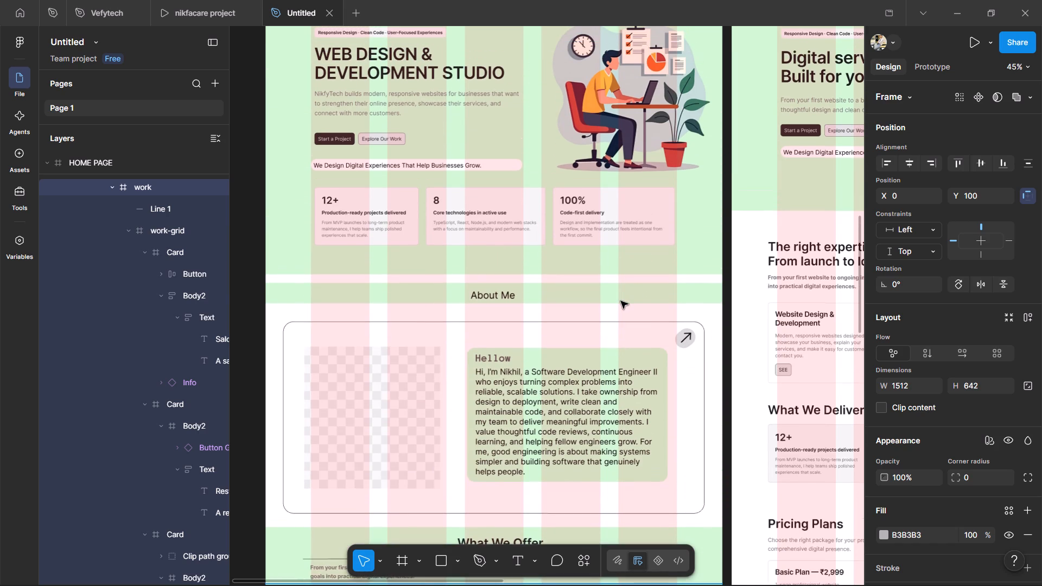
pyautogui.scroll(6, 621, 301)
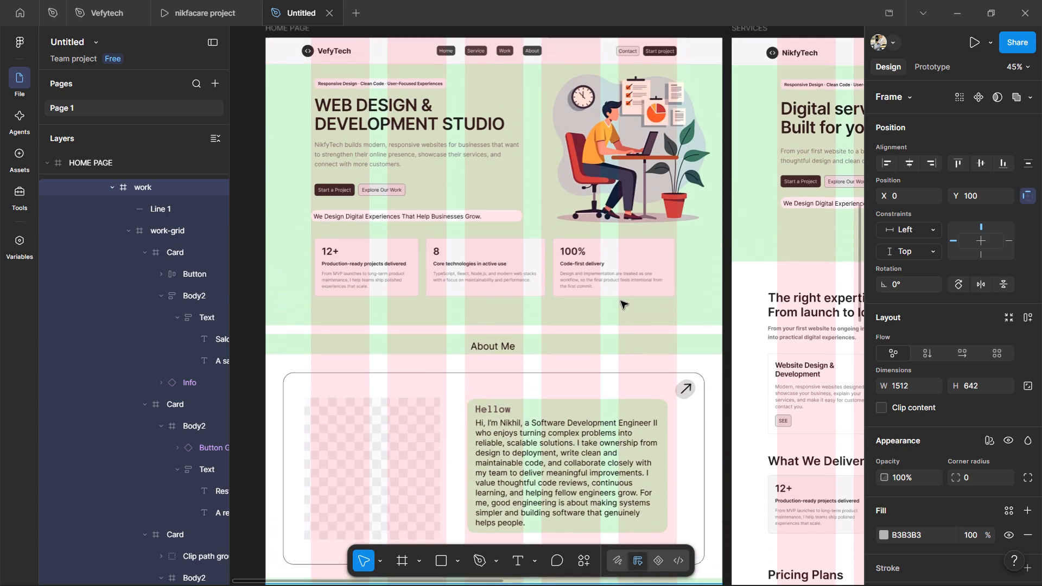
pyautogui.scroll(1, 621, 301)
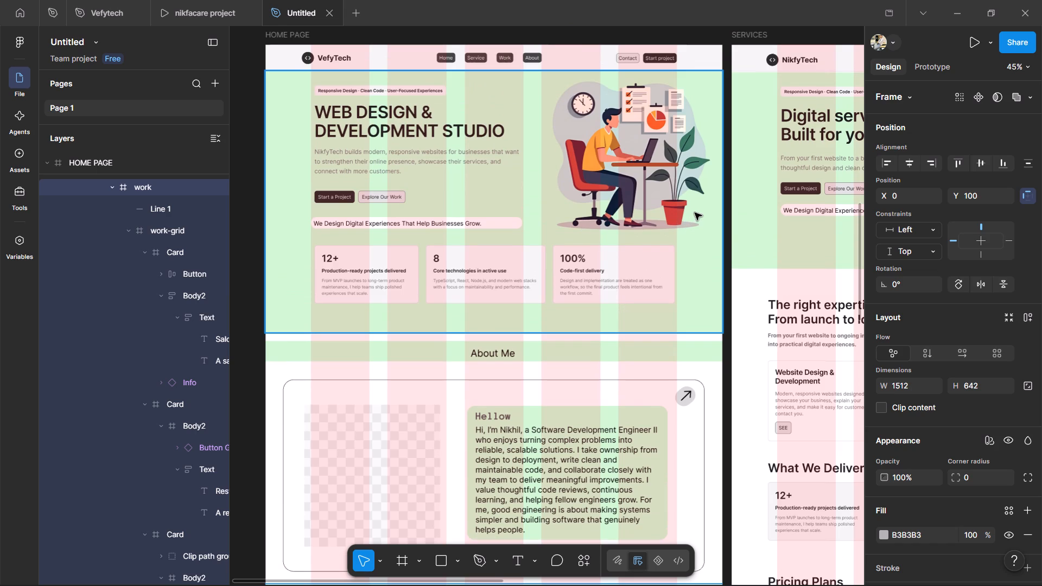
# Examine the Services page with the Hand tool, from the expertise cards down to Pricing Plans.
pyautogui.click(382, 558)
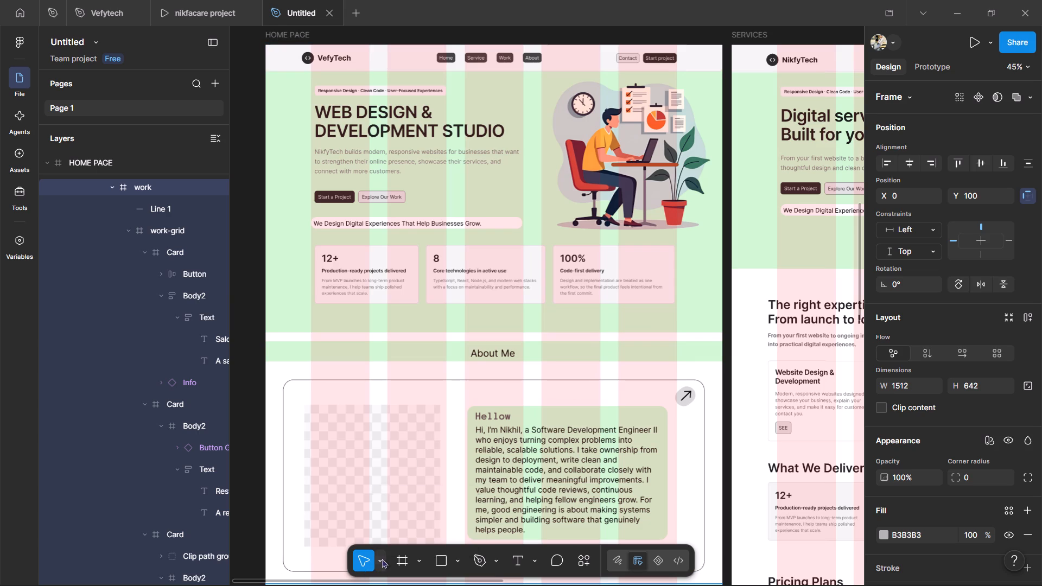
pyautogui.click(389, 510)
pyautogui.moveTo(656, 366); pyautogui.dragTo(326, 262)
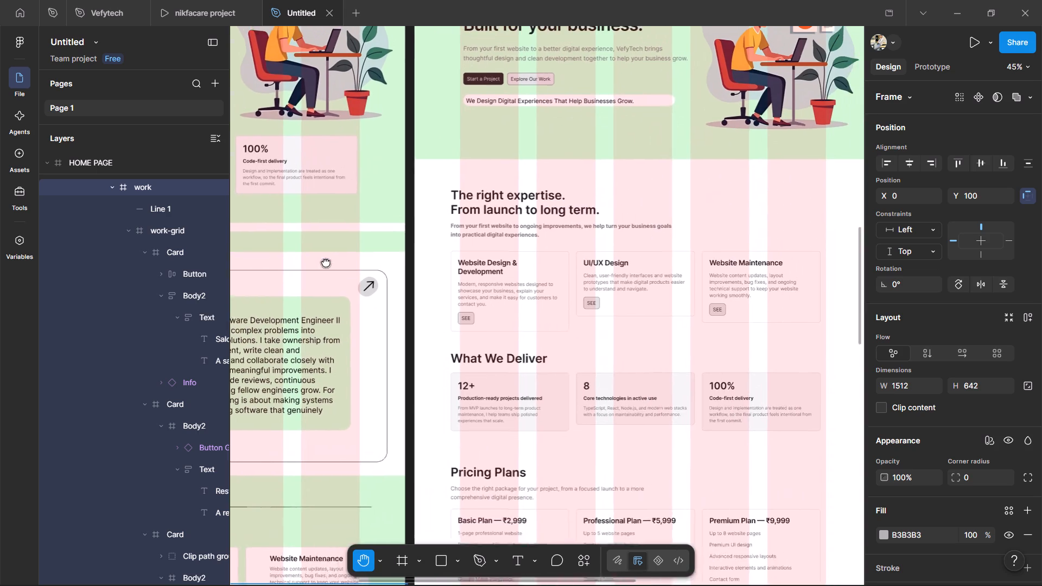
pyautogui.moveTo(326, 262); pyautogui.dragTo(258, 250)
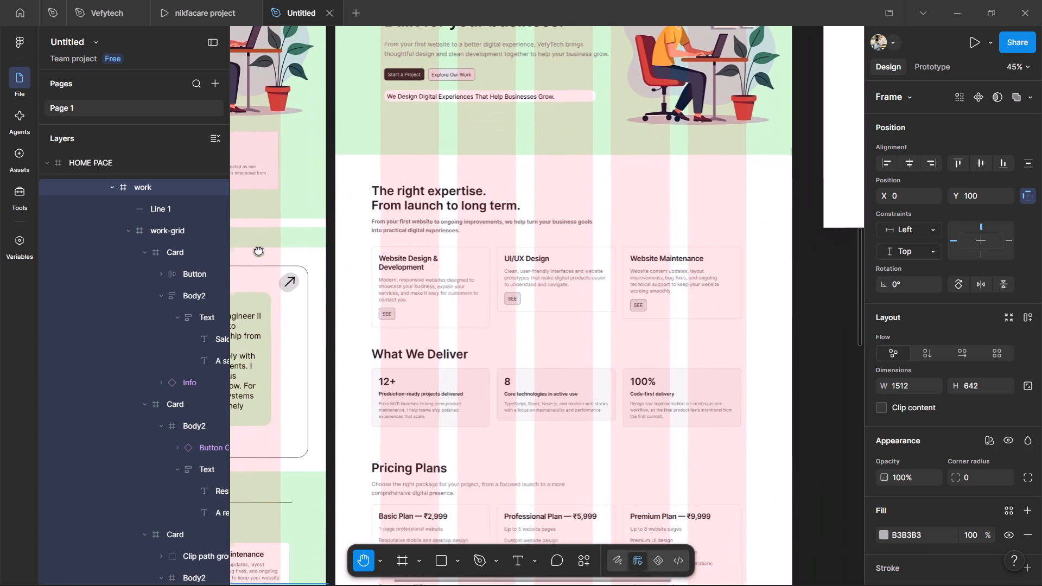
pyautogui.moveTo(258, 250); pyautogui.dragTo(259, 250)
pyautogui.moveTo(533, 507); pyautogui.dragTo(536, 376)
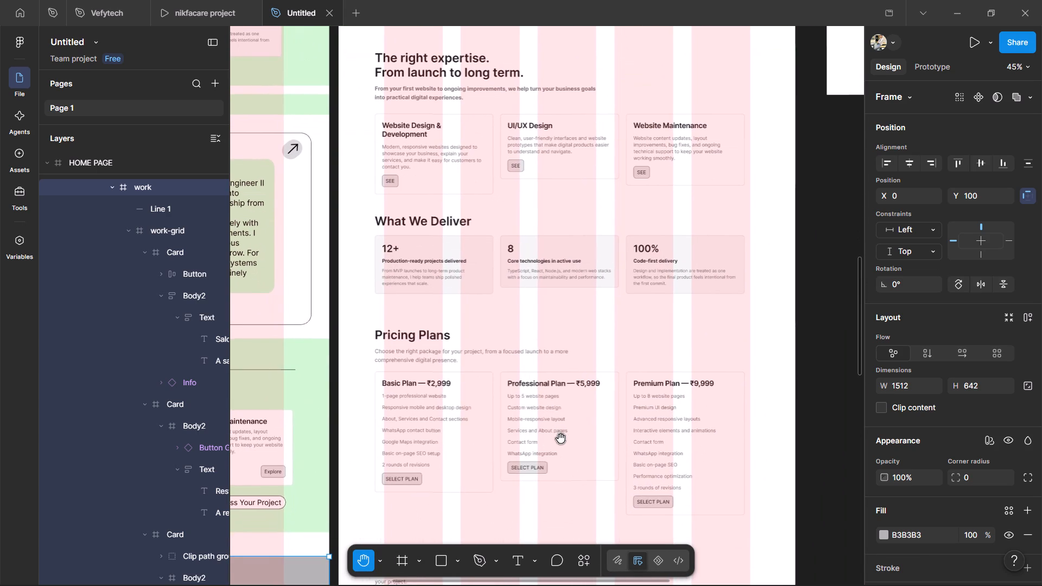
pyautogui.moveTo(564, 417); pyautogui.dragTo(565, 383)
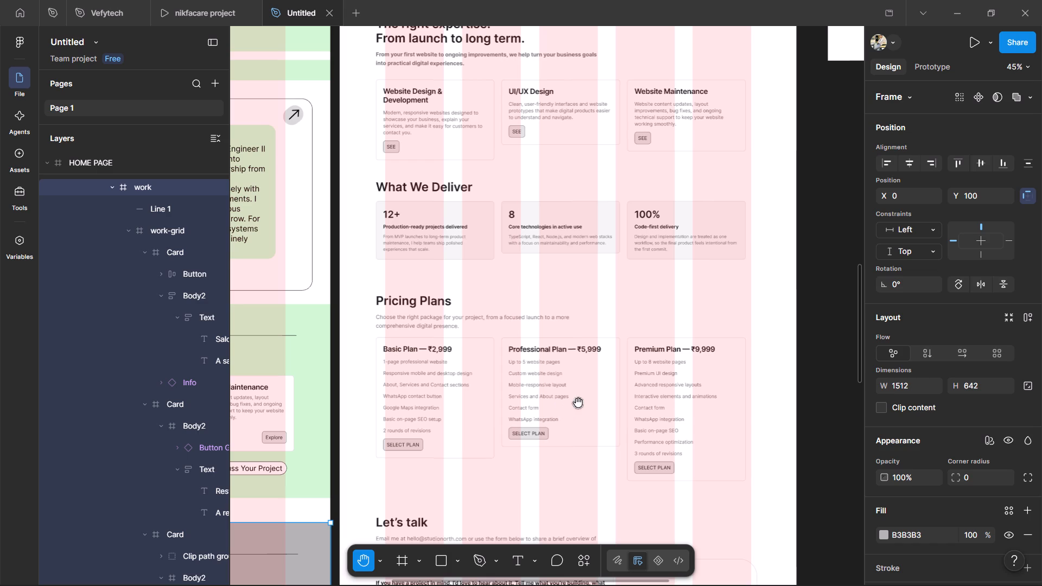
# Compare the hero sections of the home page and the Services page.
pyautogui.scroll(5, 568, 287)
pyautogui.moveTo(615, 388); pyautogui.dragTo(593, 520)
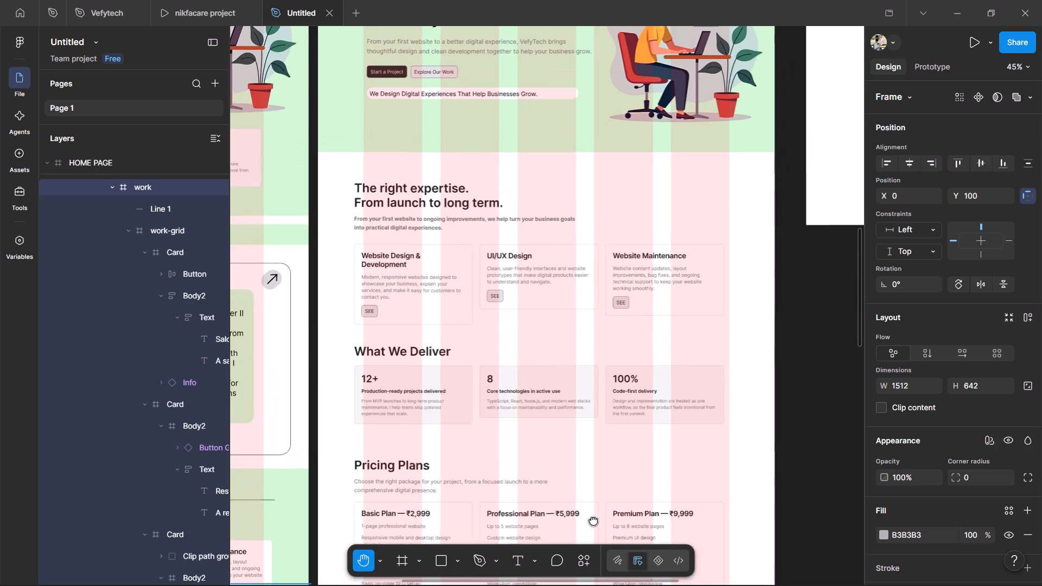
pyautogui.moveTo(593, 520); pyautogui.dragTo(586, 520)
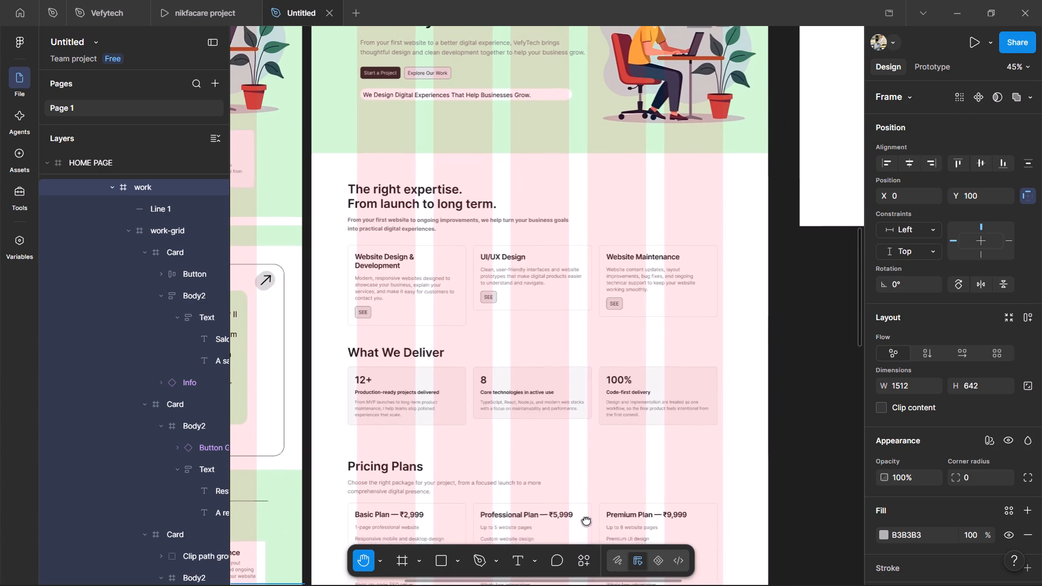
pyautogui.moveTo(586, 520); pyautogui.dragTo(826, 582)
pyautogui.moveTo(580, 300); pyautogui.dragTo(625, 406)
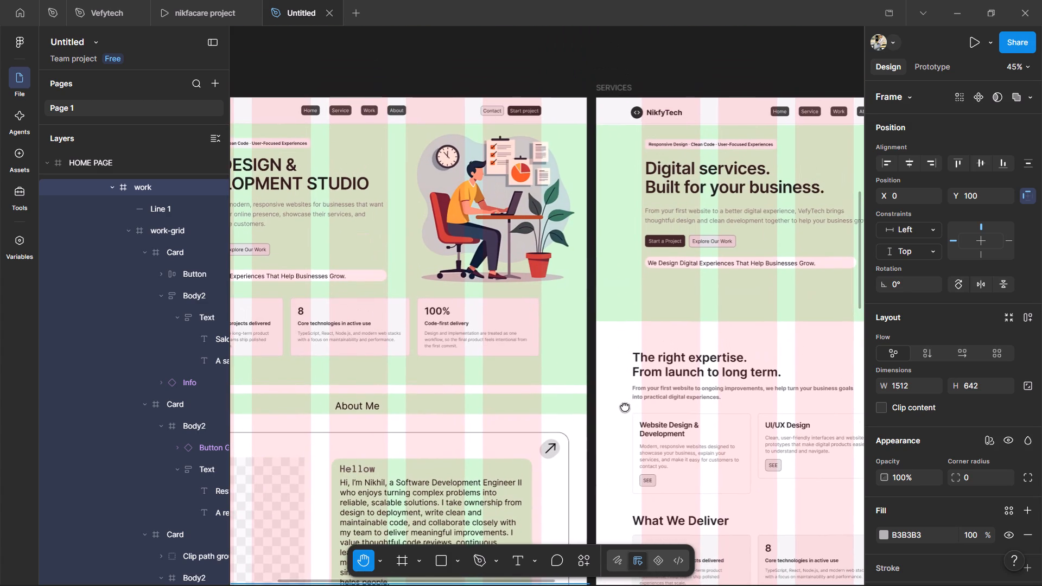
pyautogui.moveTo(625, 406); pyautogui.dragTo(758, 382)
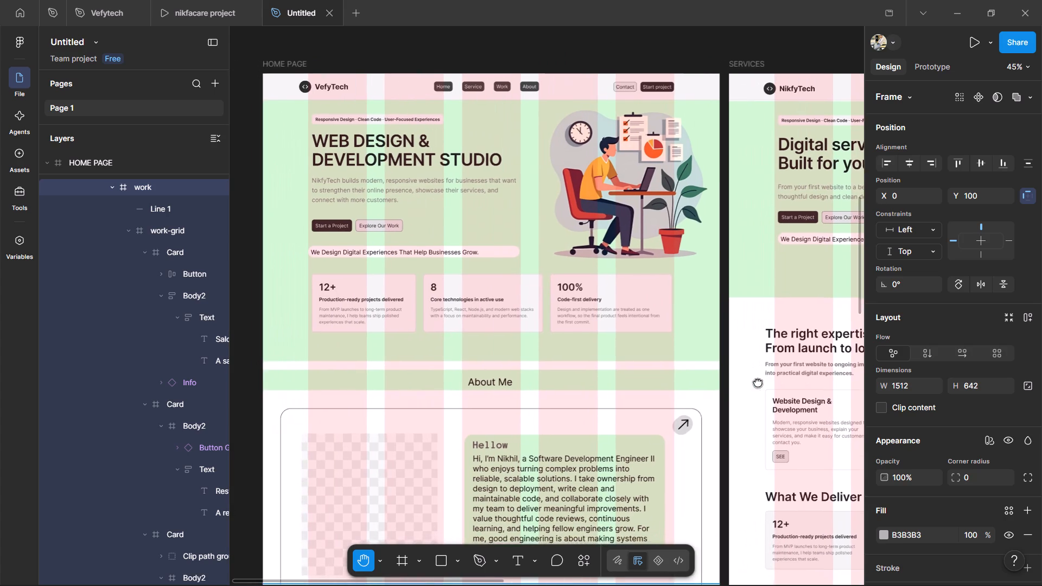
pyautogui.moveTo(758, 382); pyautogui.dragTo(768, 380)
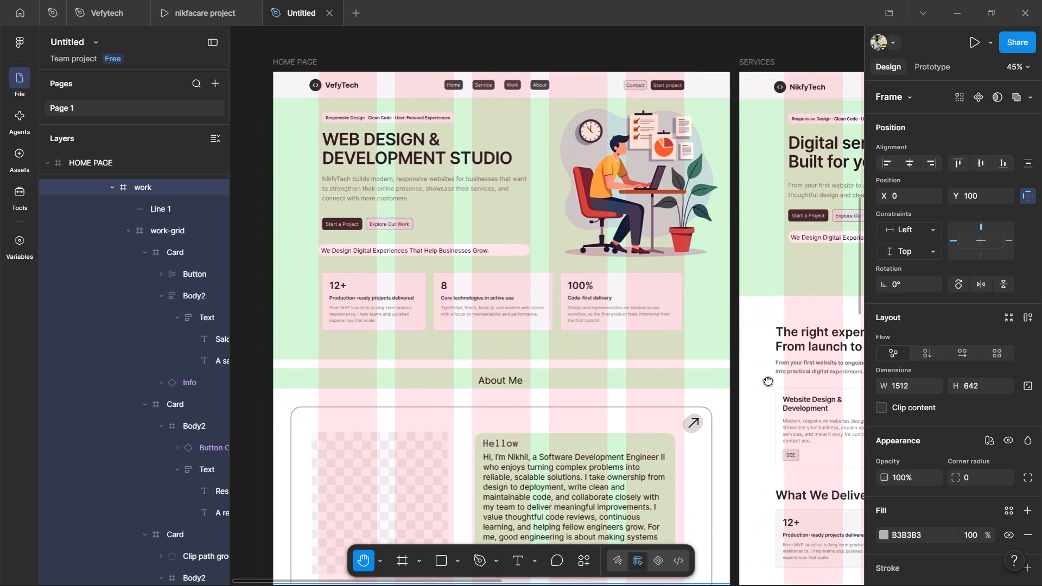
pyautogui.moveTo(768, 380); pyautogui.dragTo(691, 370)
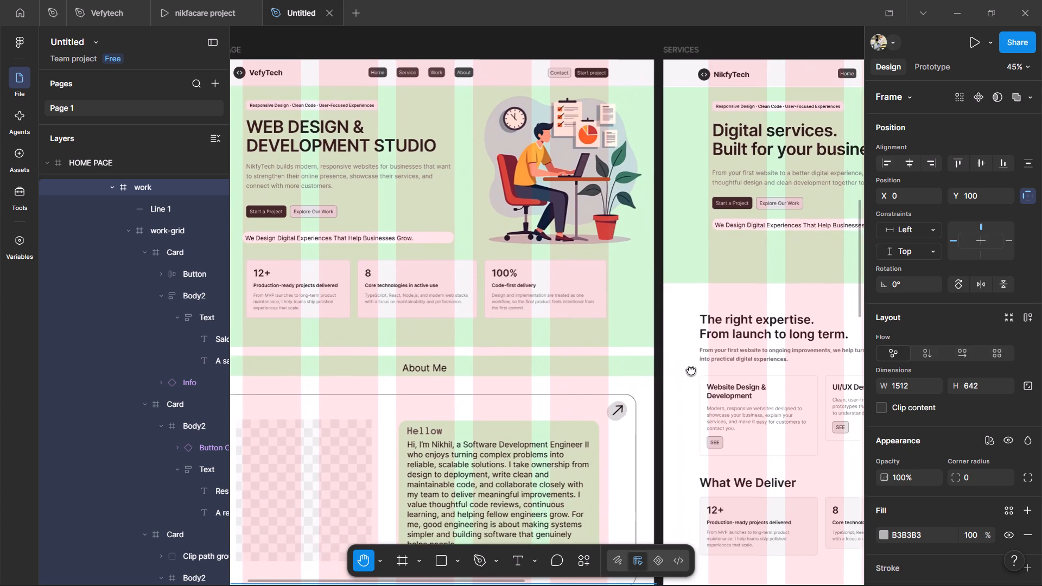
pyautogui.moveTo(691, 370); pyautogui.dragTo(425, 352)
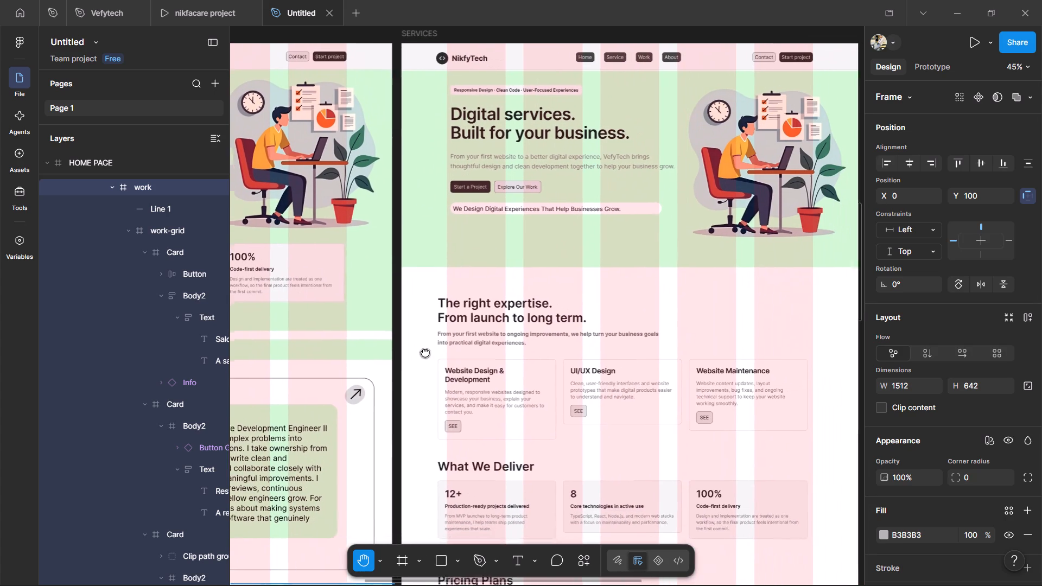
pyautogui.moveTo(425, 352); pyautogui.dragTo(405, 362)
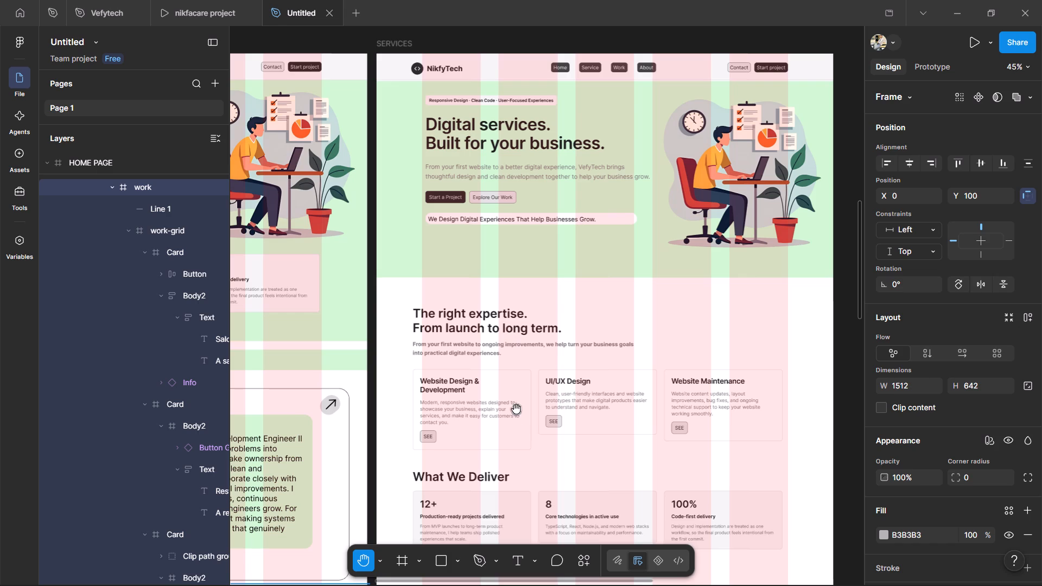
# Switch back to the Move tool and delete the Start a Project and Explore Our Work button group from the Services hero.
pyautogui.click(380, 557)
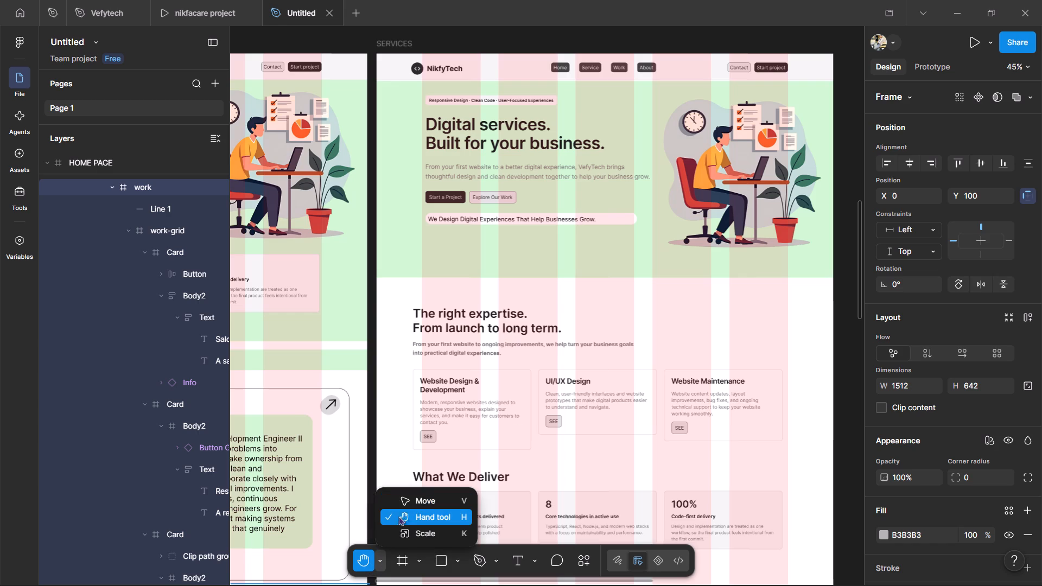
pyautogui.click(418, 494)
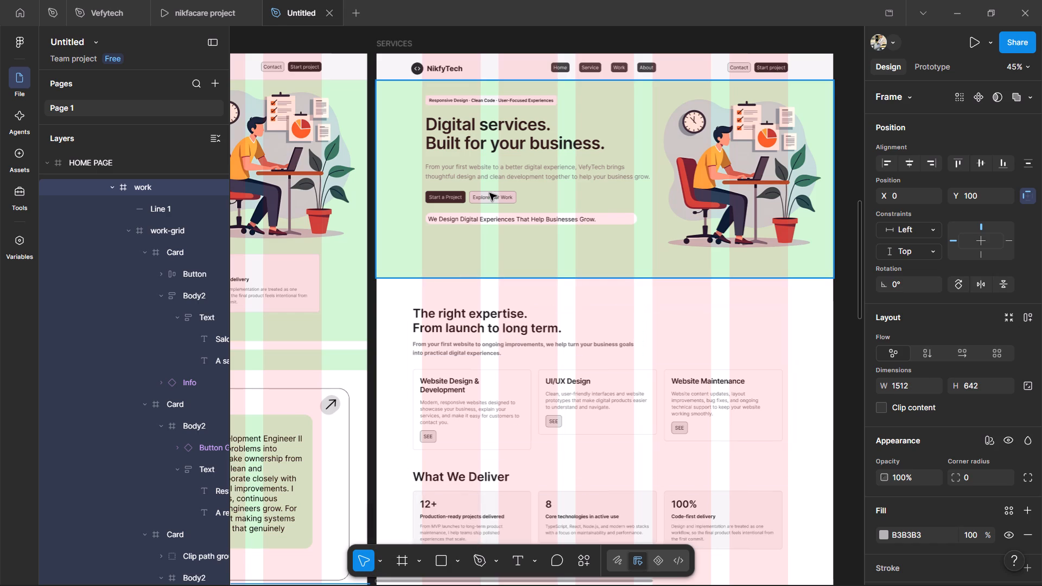
pyautogui.doubleClick(490, 193)
pyautogui.doubleClick(490, 193)
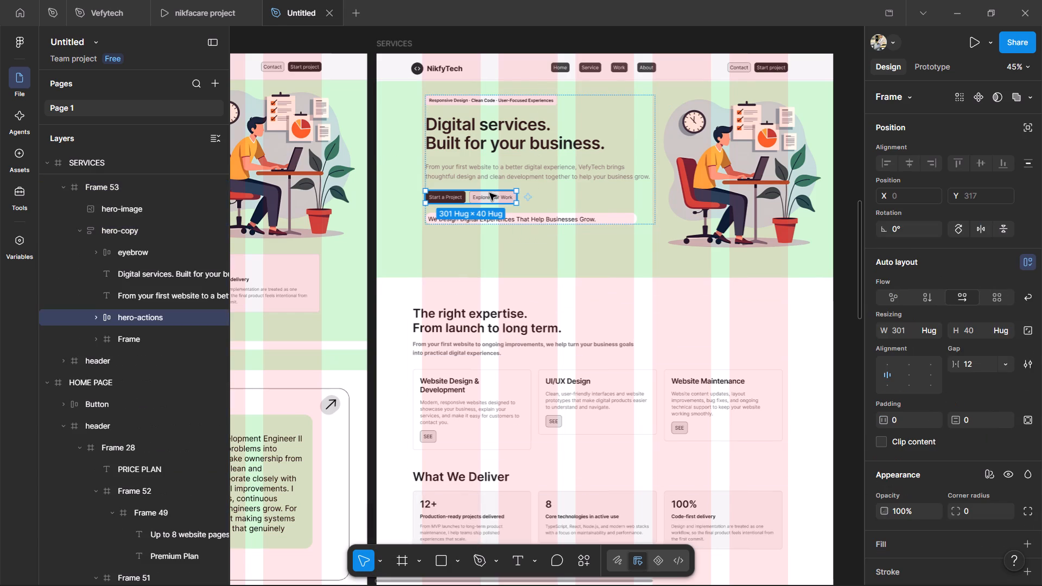
pyautogui.press('BackSpace')
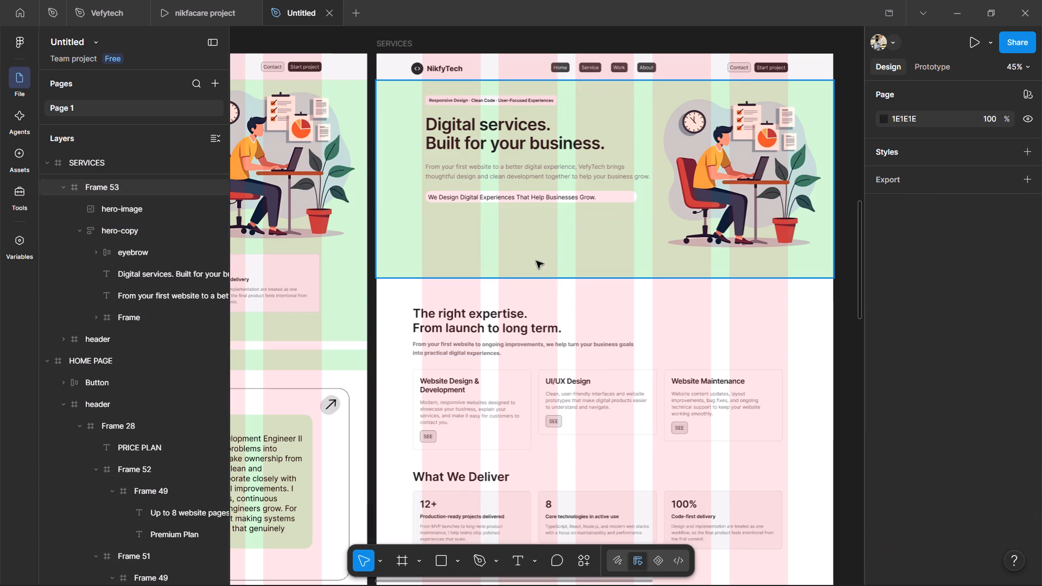
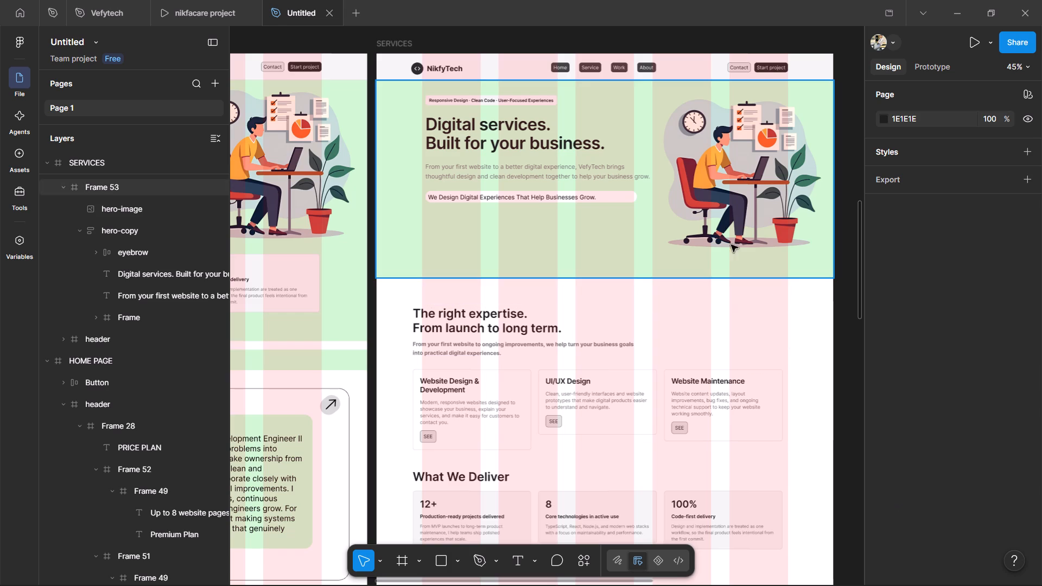
# Delete the hero illustration of the person at a desk from the Services page's hero section.
pyautogui.scroll(-1, 728, 195)
pyautogui.doubleClick(752, 171)
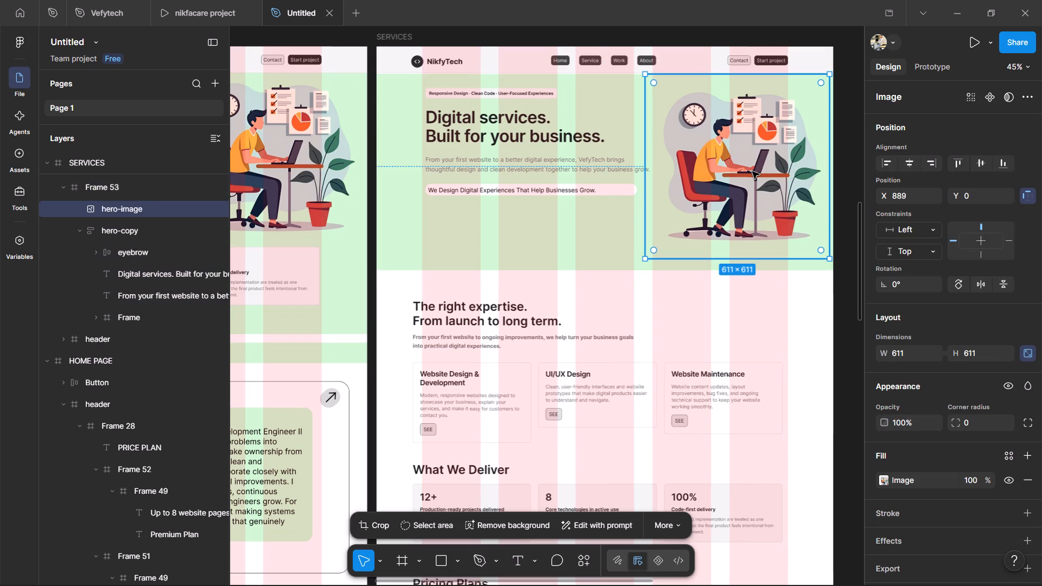
pyautogui.press('BackSpace')
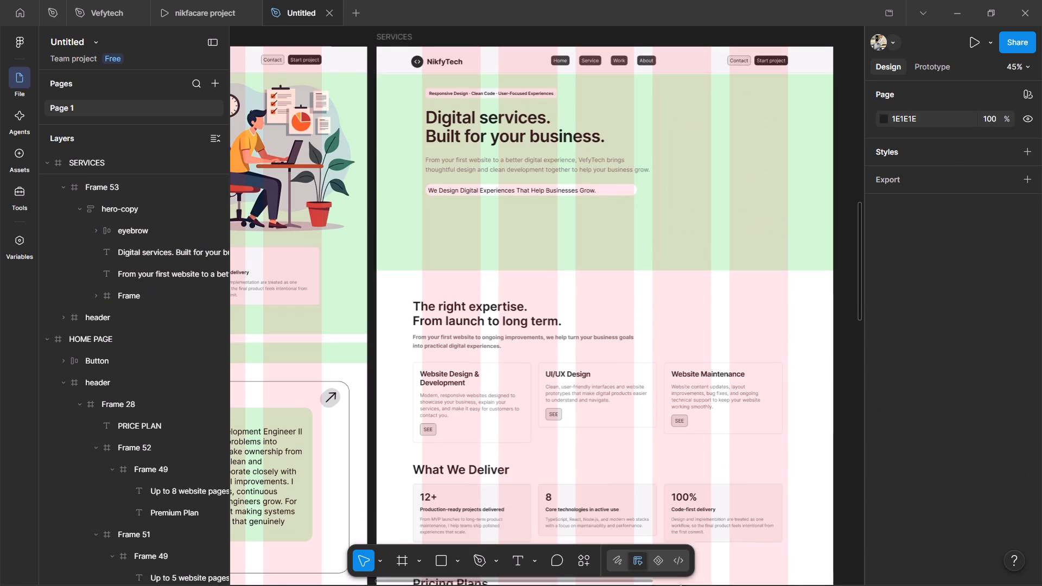
# Switch to Google Chrome and open the address bar on the new tab for a search.
pyautogui.click(578, 562)
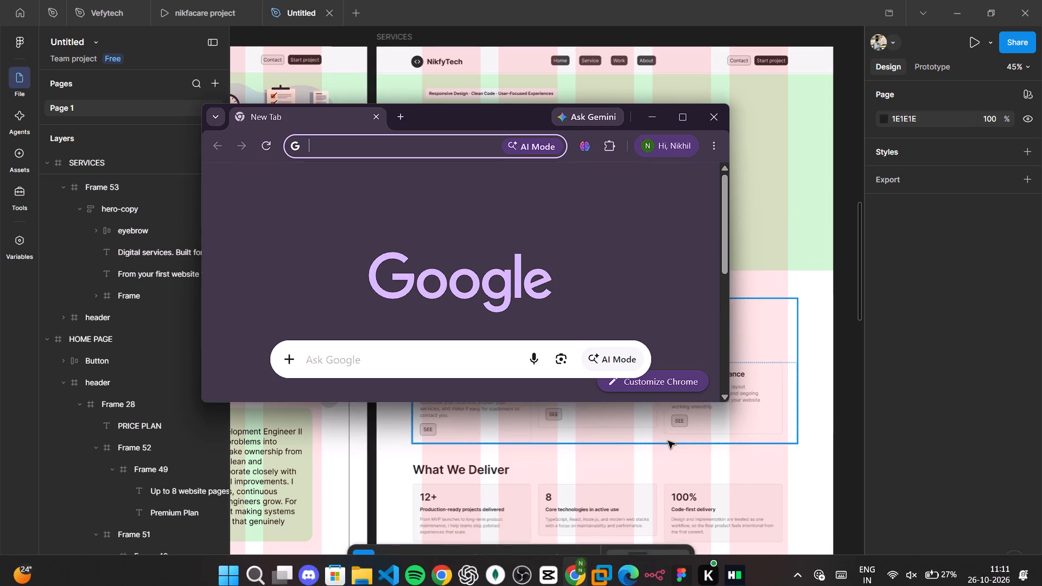
pyautogui.click(385, 148)
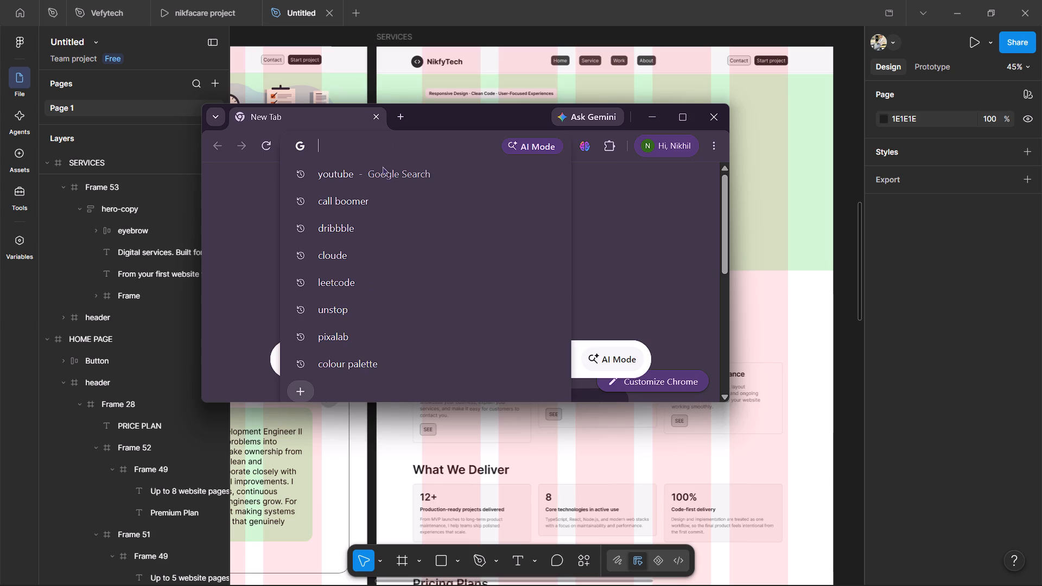
# Search the web for pixalab and open the PixaLab sign-in page in a maximised browser window.
pyautogui.click(475, 333)
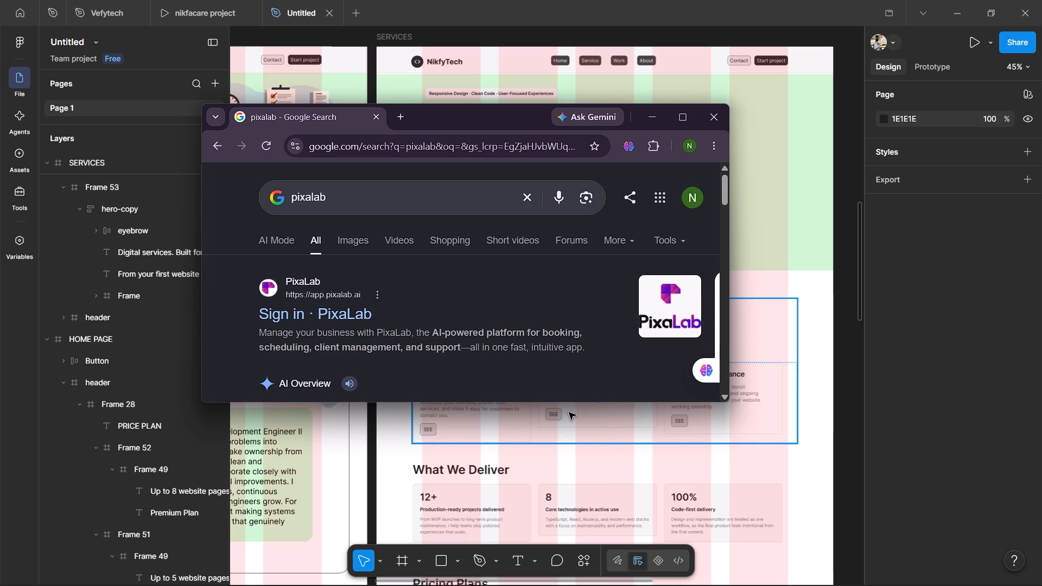
pyautogui.click(328, 322)
pyautogui.click(339, 314)
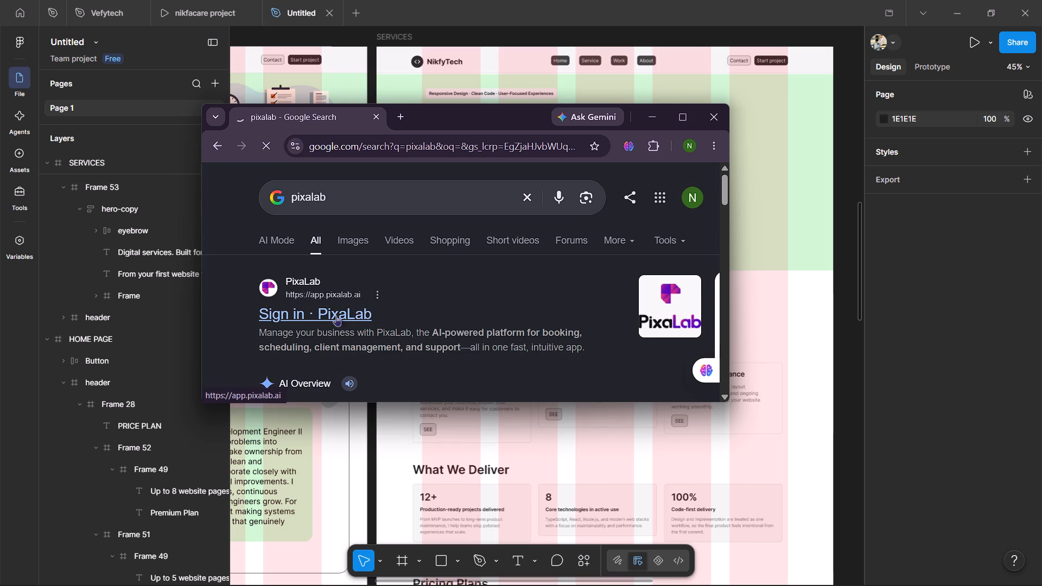
pyautogui.click(336, 314)
pyautogui.click(336, 314)
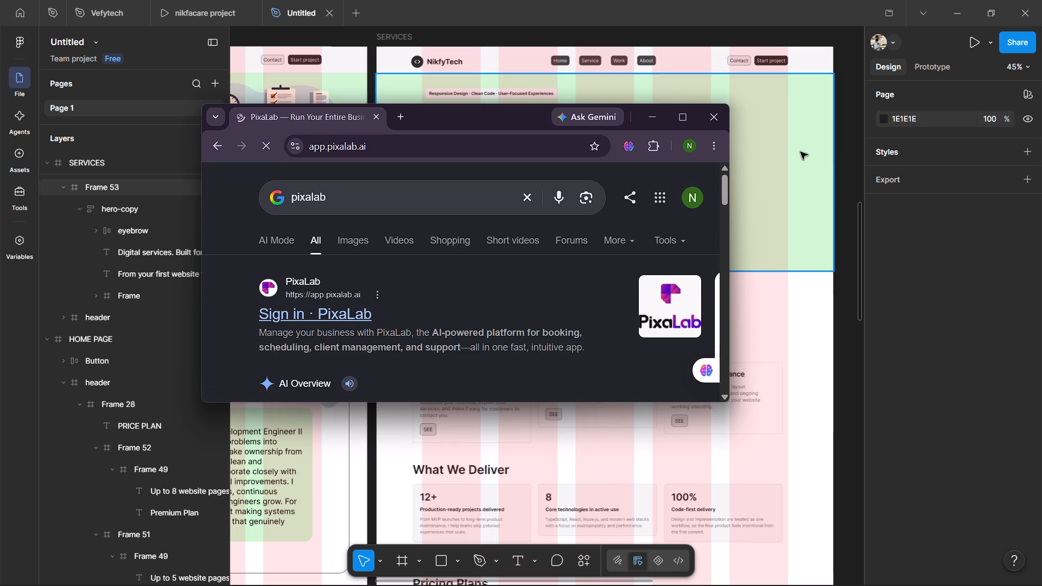
pyautogui.click(670, 117)
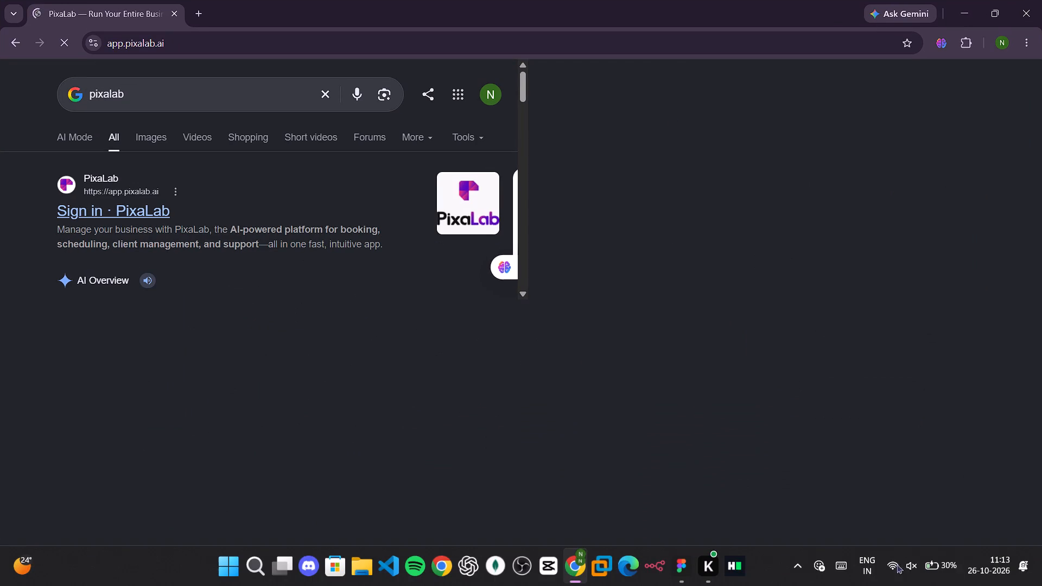
# Check the system's Wi-Fi connection settings and look through the list of Bluetooth devices.
pyautogui.click(898, 567)
pyautogui.click(868, 317)
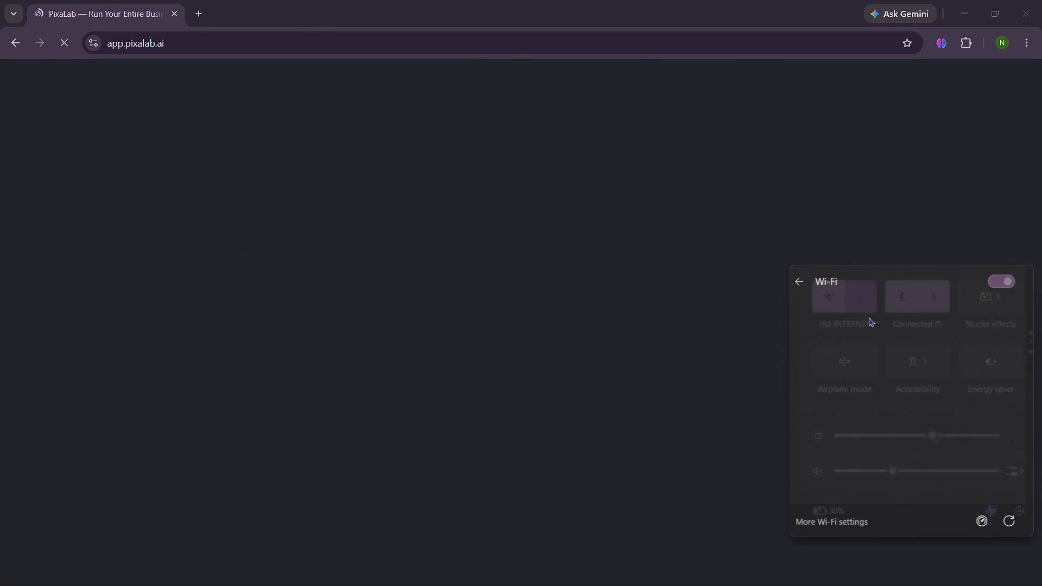
pyautogui.click(806, 277)
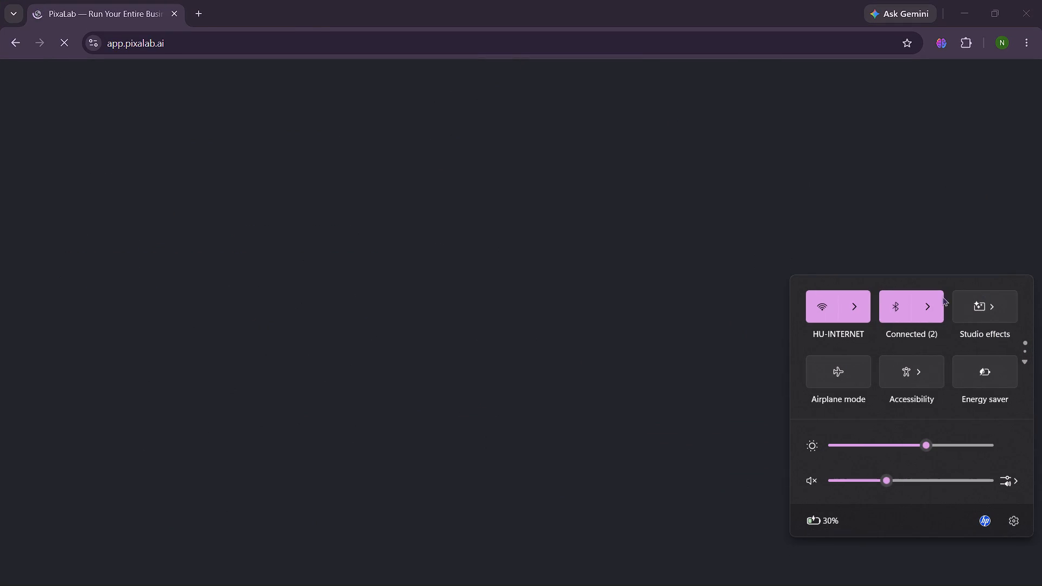
pyautogui.click(932, 304)
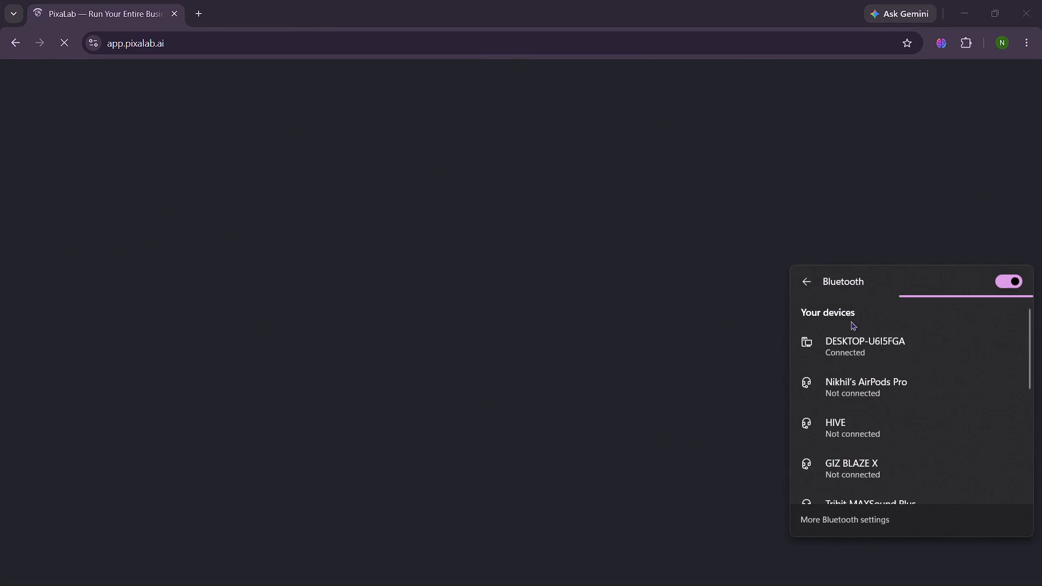
pyautogui.click(804, 281)
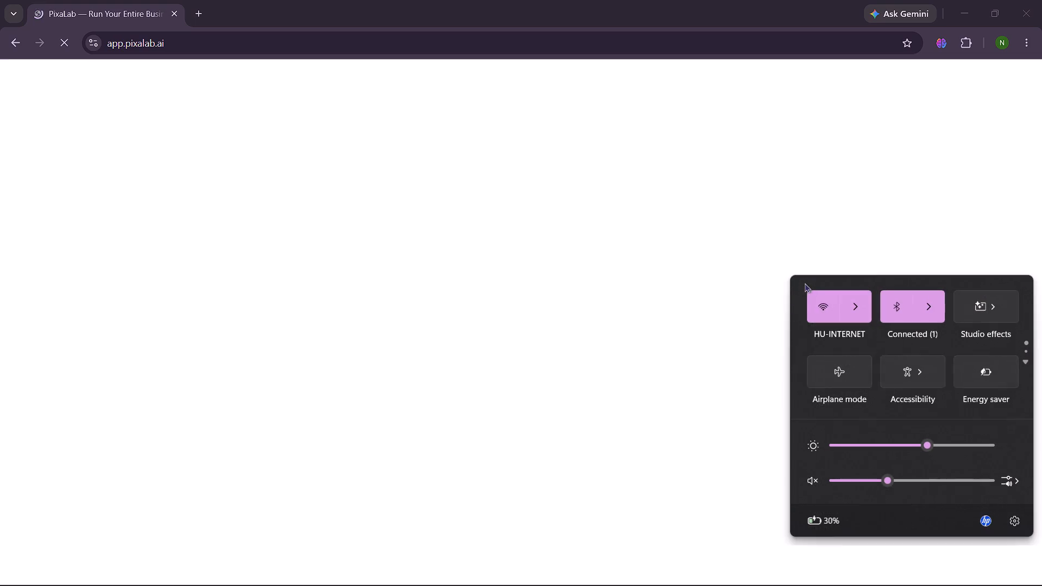
pyautogui.click(926, 324)
pyautogui.click(927, 317)
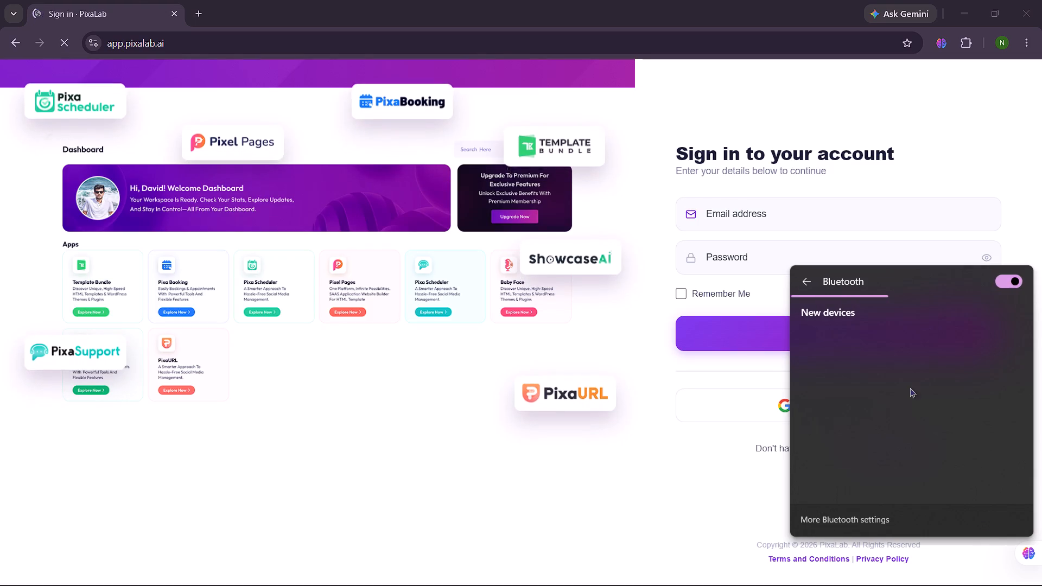
pyautogui.scroll(-4, 862, 407)
pyautogui.scroll(-1, 814, 354)
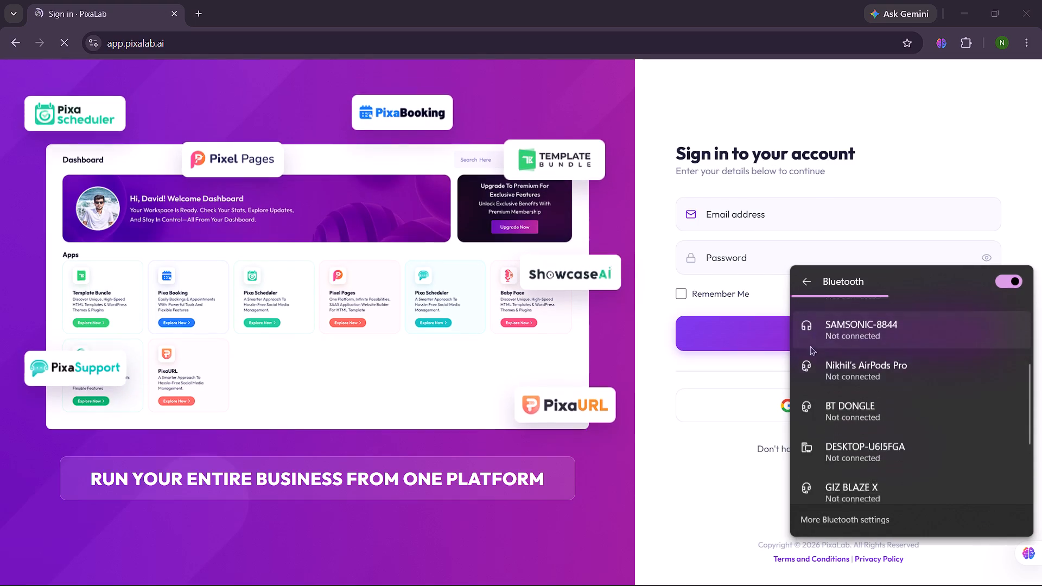
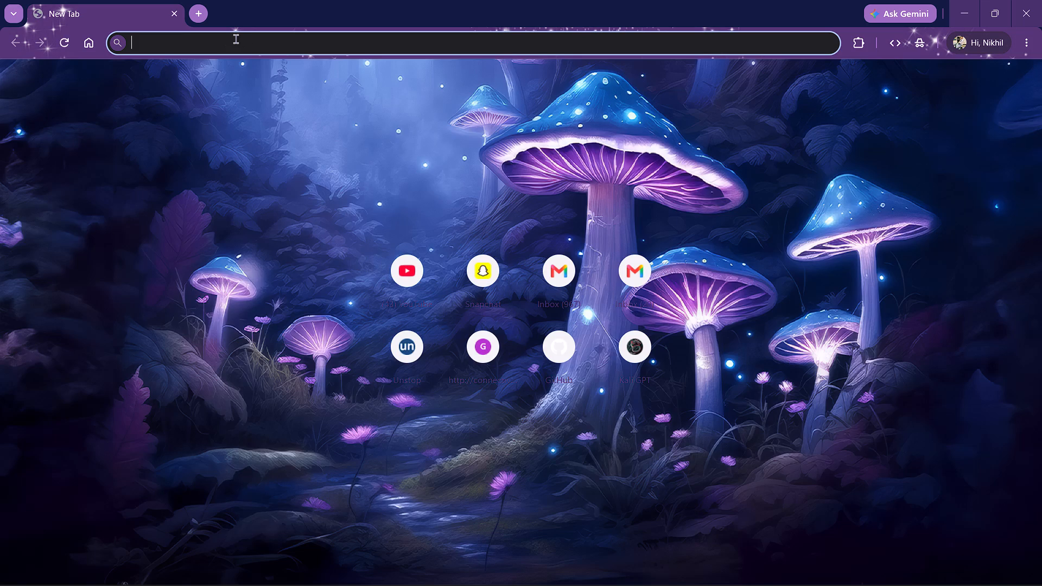
# Search the web for "pixalab".
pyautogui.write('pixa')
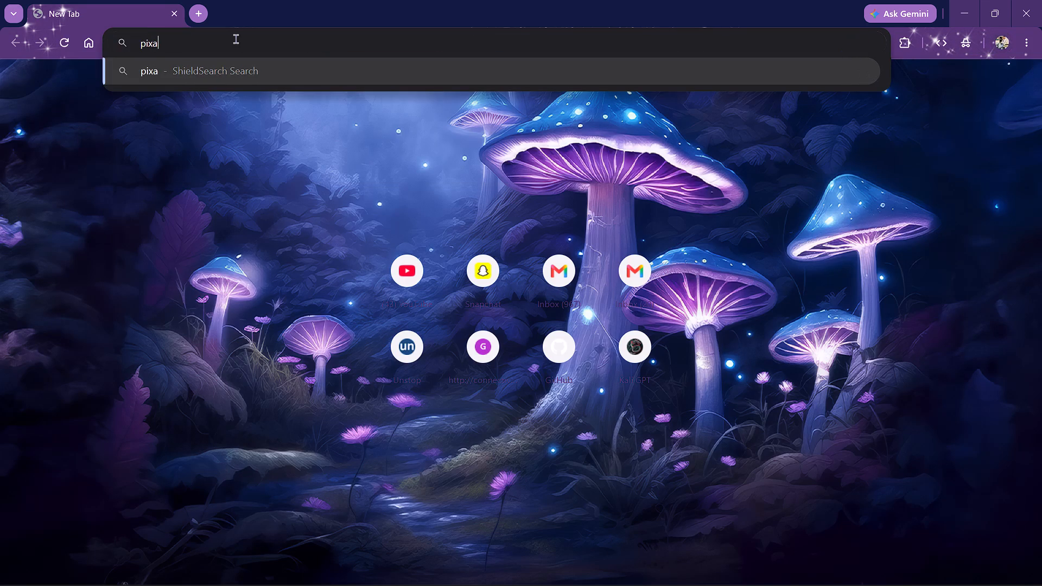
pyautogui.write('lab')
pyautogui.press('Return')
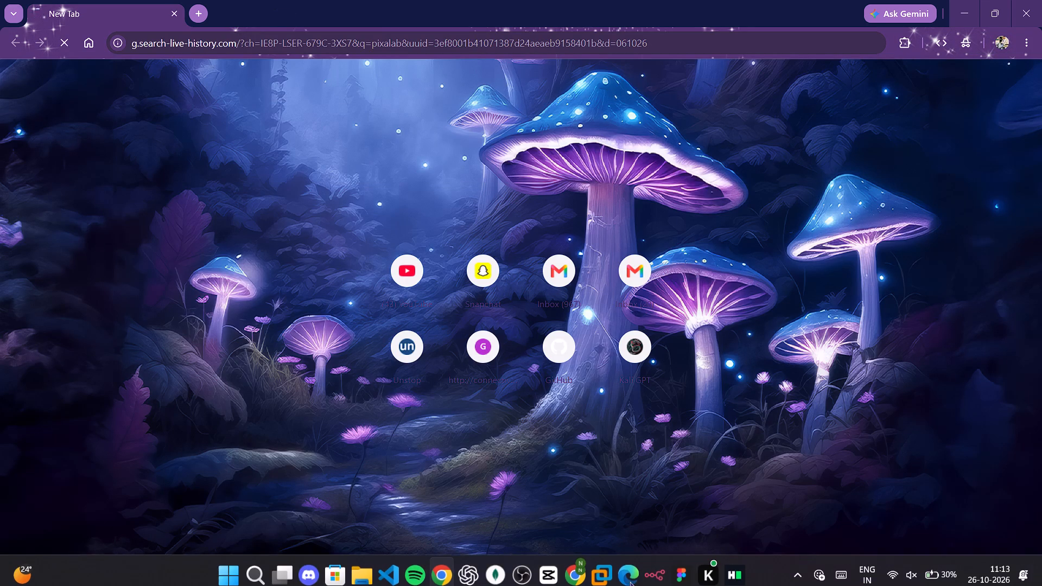
# Switch back to Figma and the Untitled design file with the Services page.
pyautogui.click(687, 570)
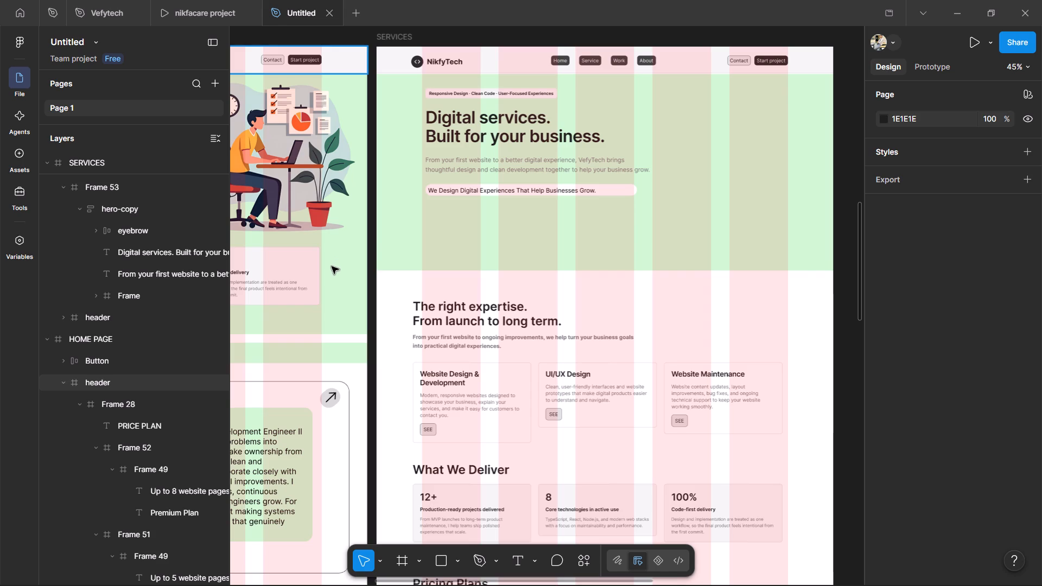
# Draw a frame about 1304 × 547 around the "The right expertise" section on the Services page.
pyautogui.scroll(-9, 577, 271)
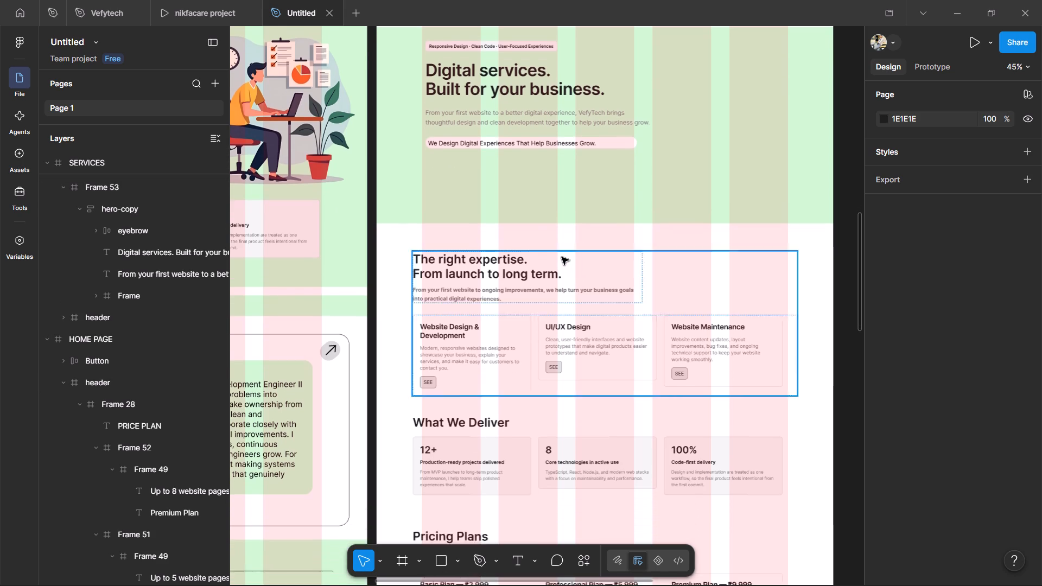
pyautogui.scroll(-7, 562, 257)
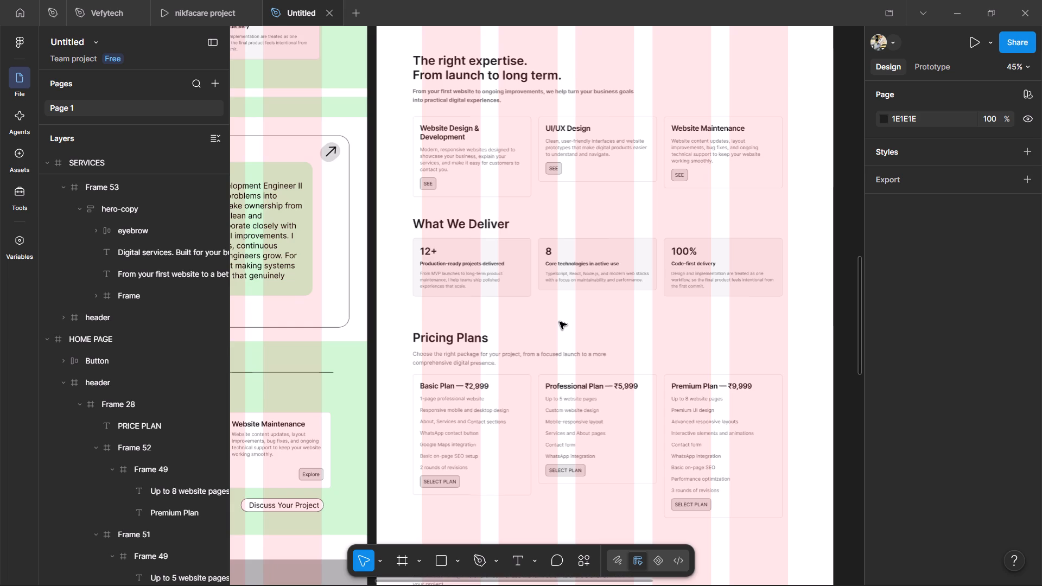
pyautogui.scroll(4, 560, 322)
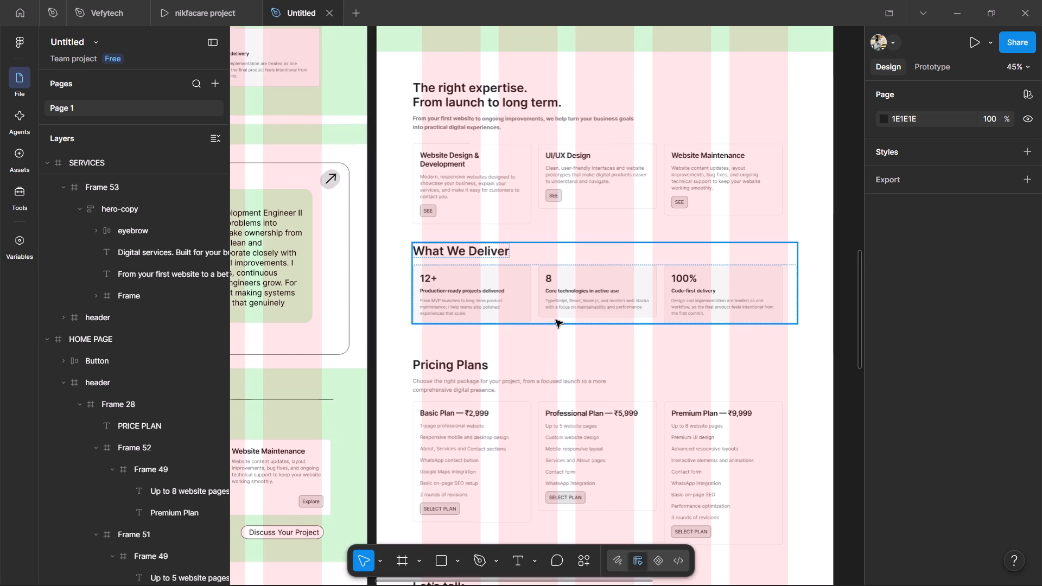
pyautogui.click(410, 566)
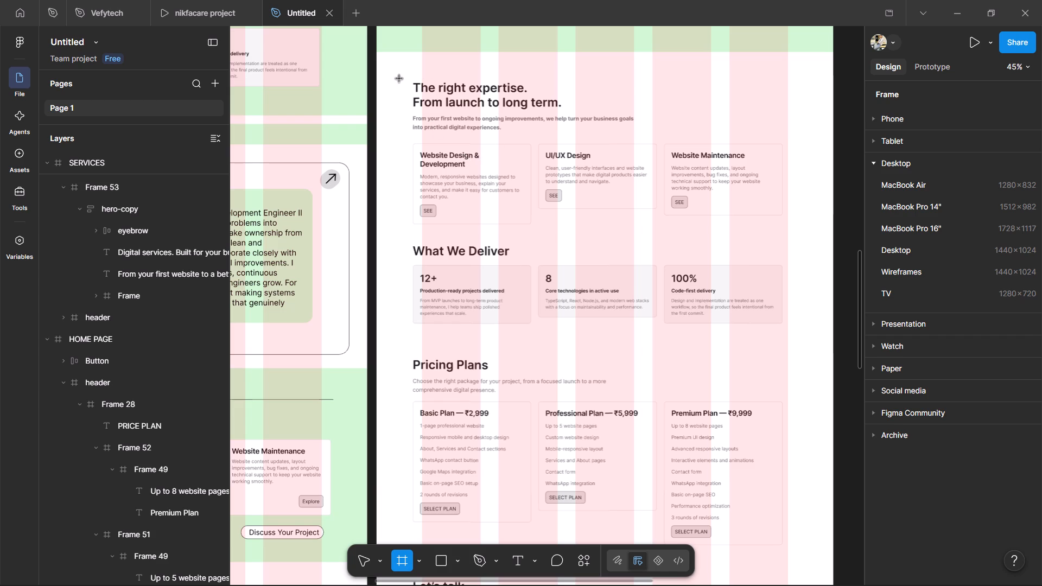
pyautogui.moveTo(403, 70); pyautogui.dragTo(403, 71)
pyautogui.moveTo(403, 71); pyautogui.dragTo(808, 234)
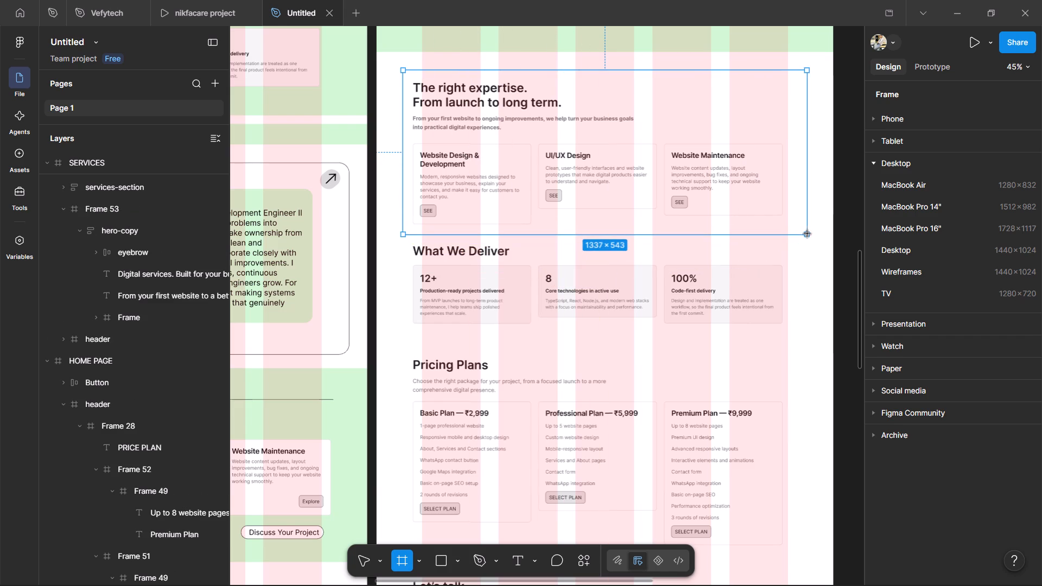
pyautogui.moveTo(808, 234); pyautogui.dragTo(797, 235)
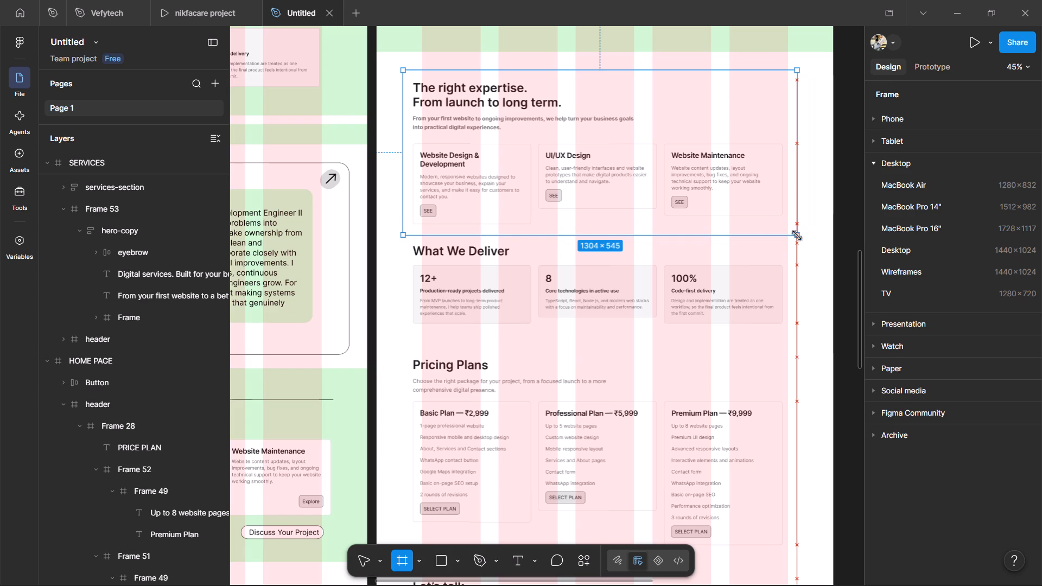
# Give the frame around the "The right expertise" section a corner radius of 46 and a black stroke.
pyautogui.moveTo(951, 477); pyautogui.dragTo(724, 281)
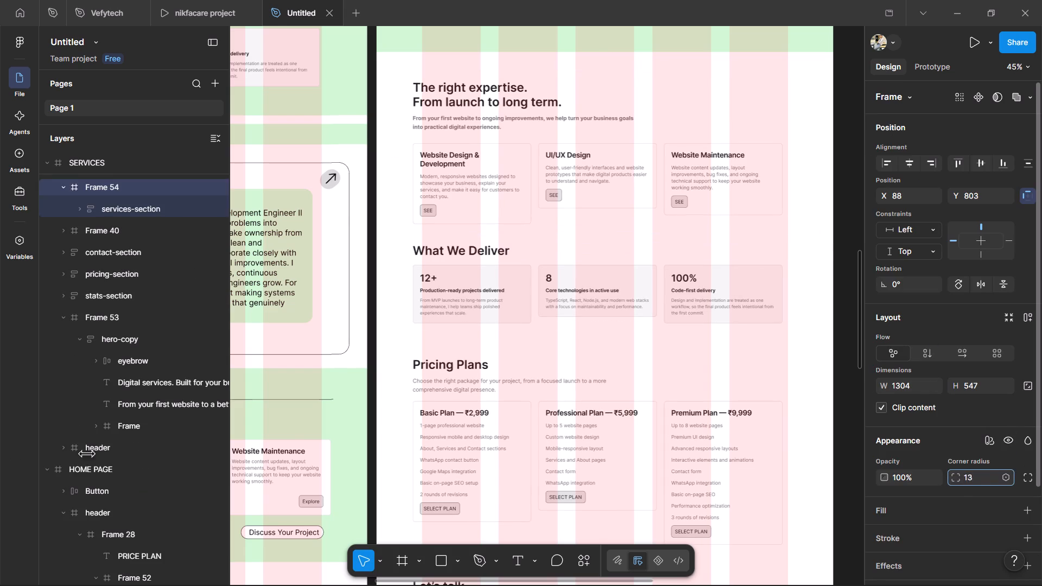
pyautogui.moveTo(724, 281); pyautogui.dragTo(784, 307)
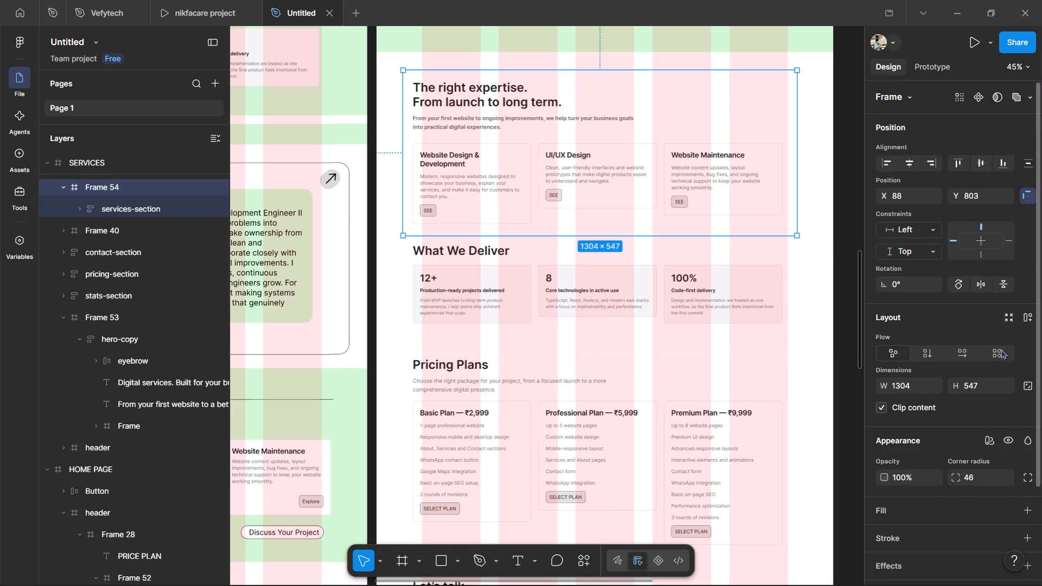
pyautogui.click(1033, 538)
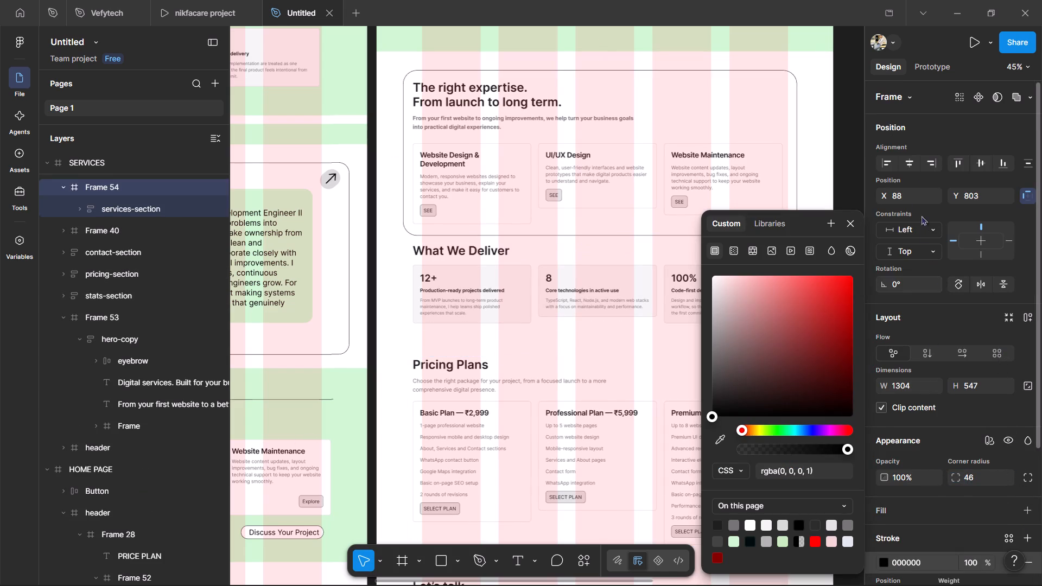
pyautogui.click(830, 150)
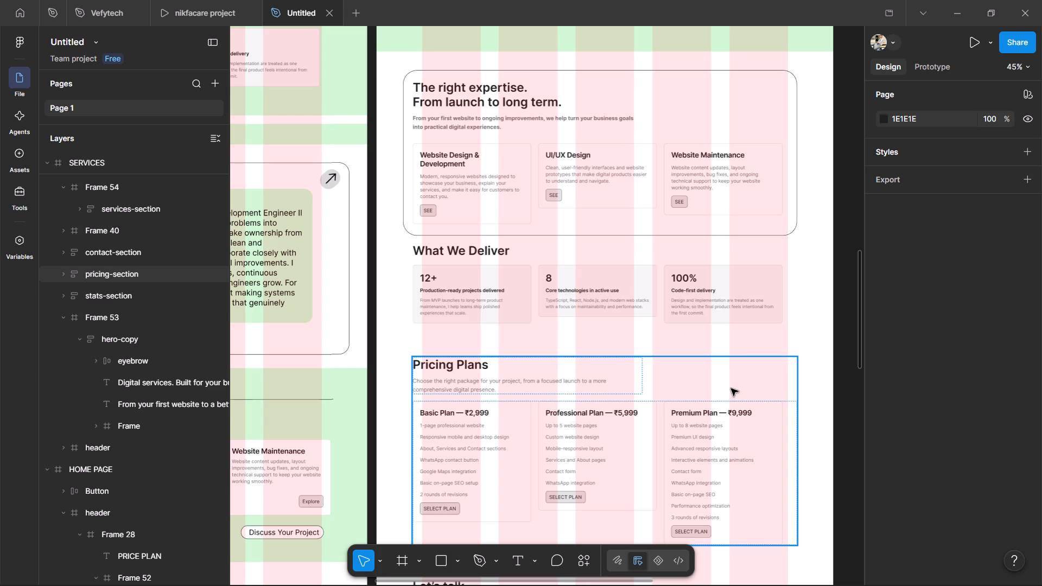
# Draw a frame about 1293 × 346 around the "What We Deliver" section.
pyautogui.click(398, 558)
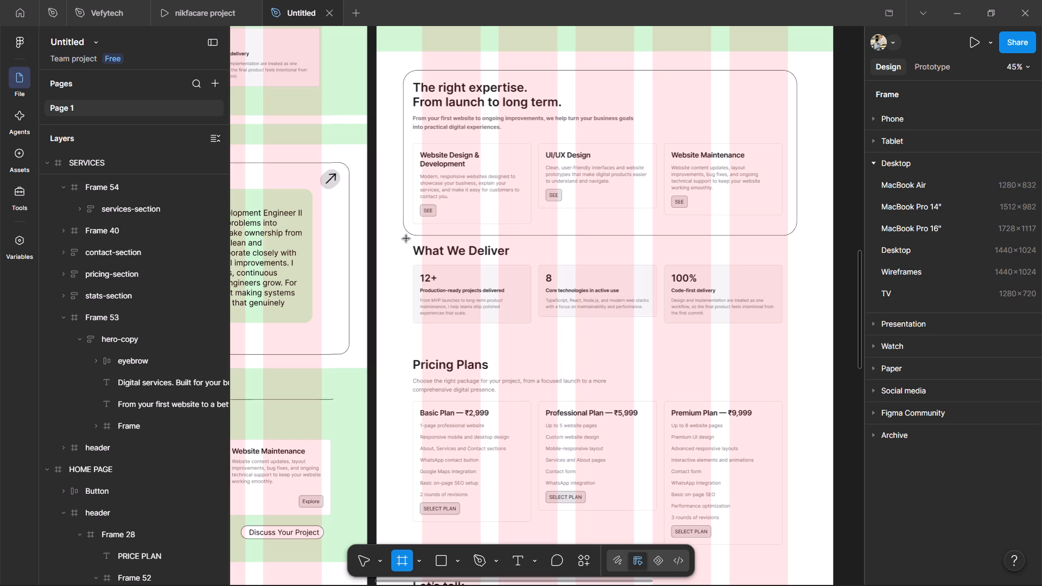
pyautogui.moveTo(406, 239); pyautogui.dragTo(504, 319)
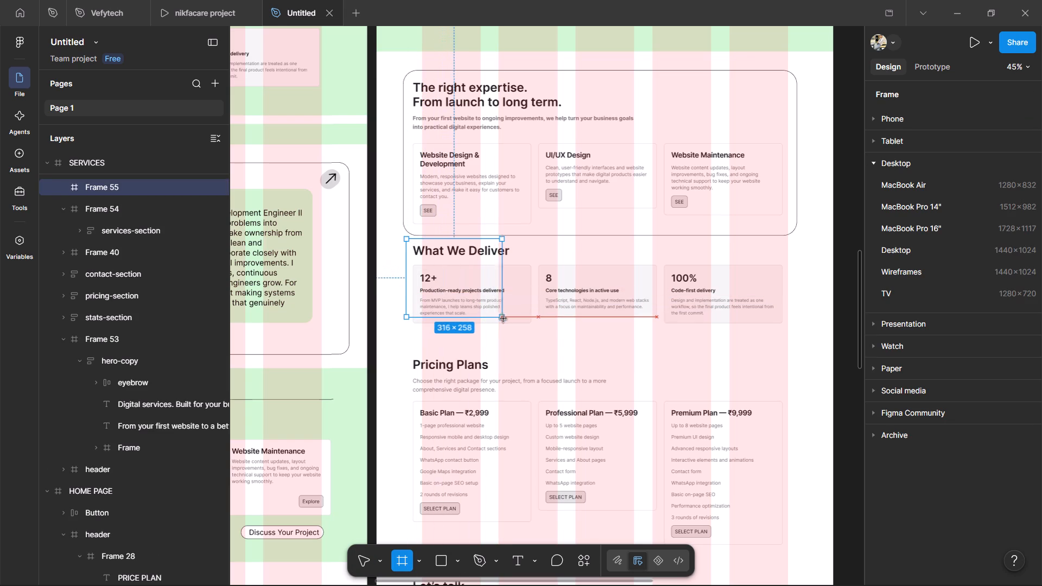
pyautogui.moveTo(504, 319); pyautogui.dragTo(796, 355)
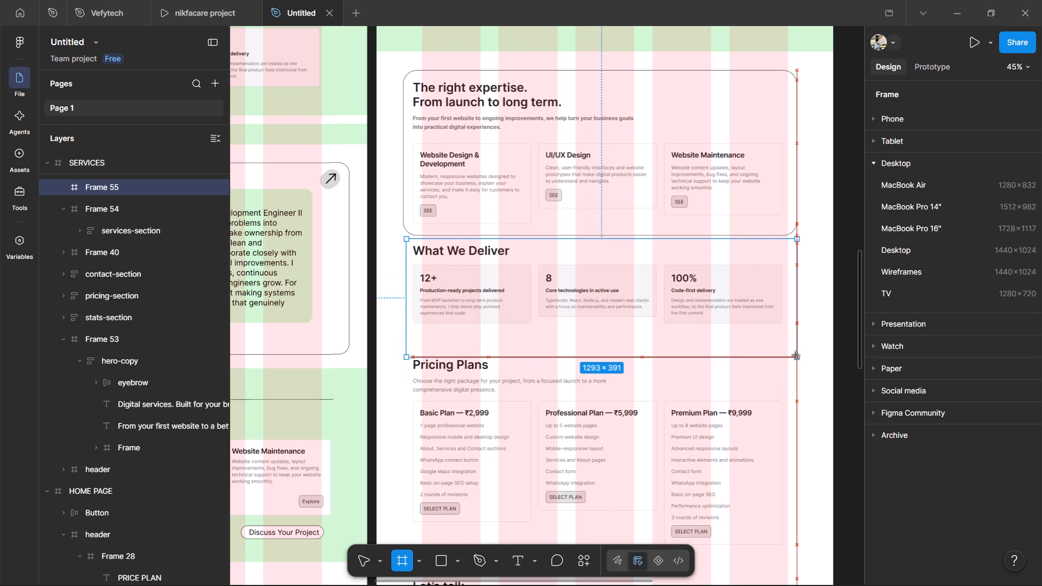
pyautogui.moveTo(796, 355); pyautogui.dragTo(796, 346)
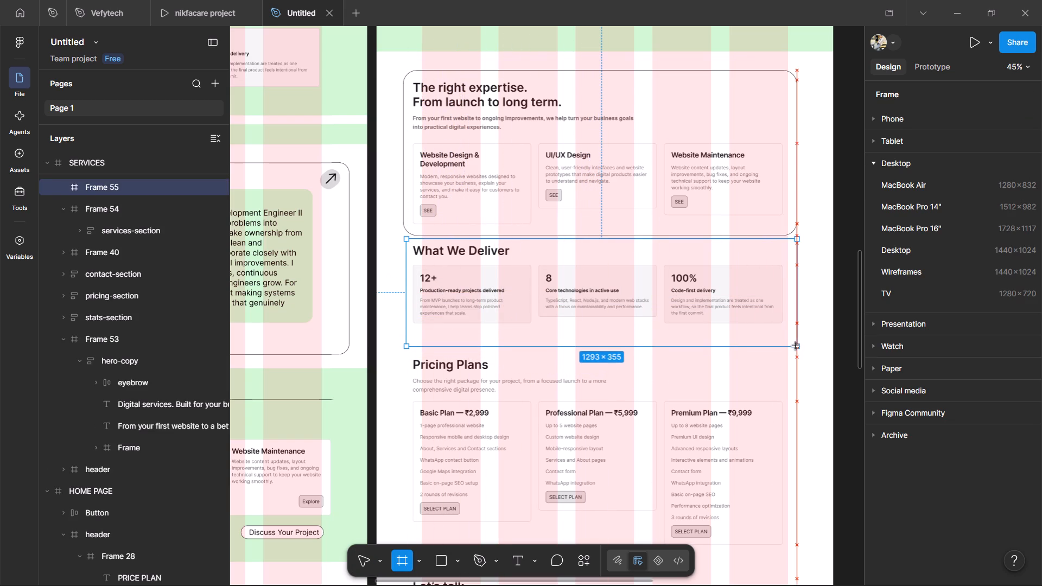
pyautogui.moveTo(796, 346); pyautogui.dragTo(798, 343)
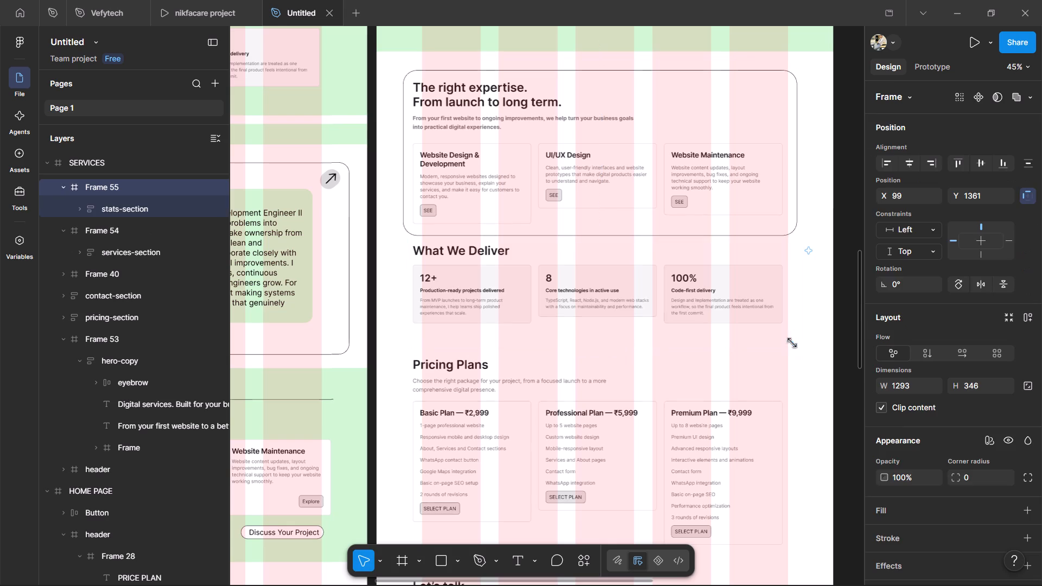
# Give the frame around the "What We Deliver" section a corner radius of 49 and a 000000 stroke.
pyautogui.moveTo(955, 478); pyautogui.dragTo(791, 288)
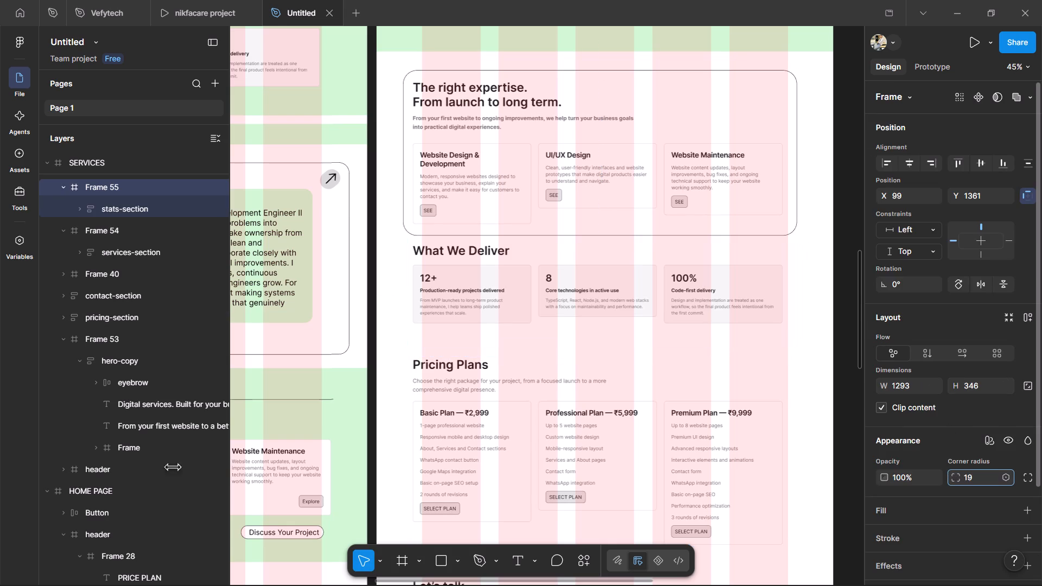
pyautogui.moveTo(791, 288); pyautogui.dragTo(679, 295)
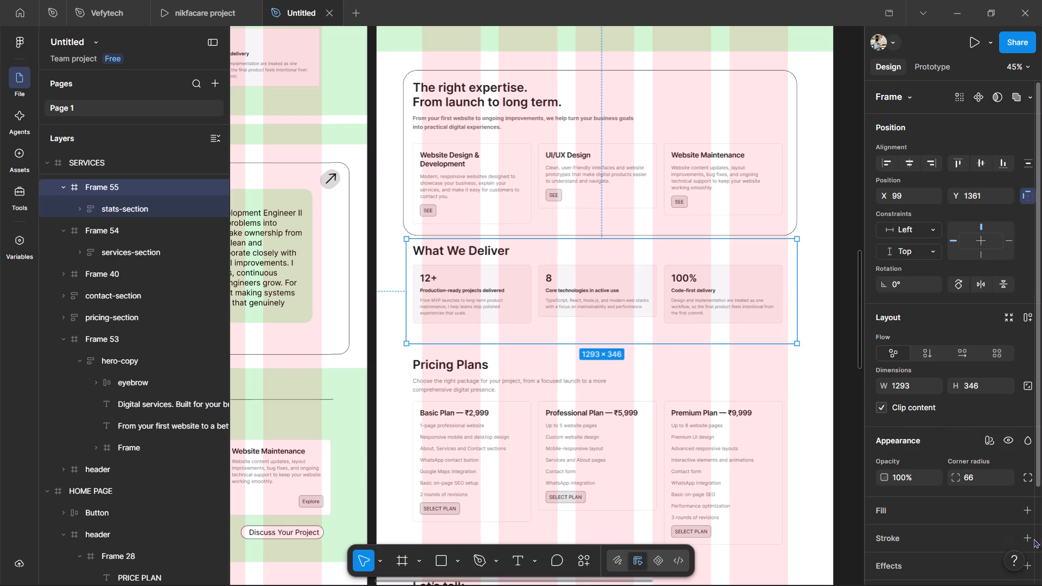
pyautogui.click(1025, 536)
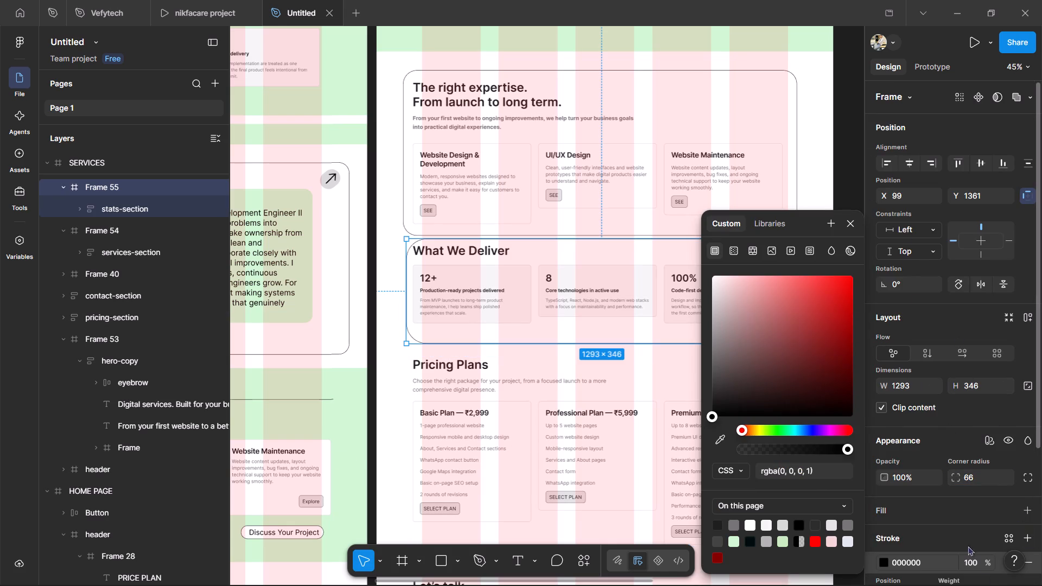
pyautogui.moveTo(960, 476); pyautogui.dragTo(302, 349)
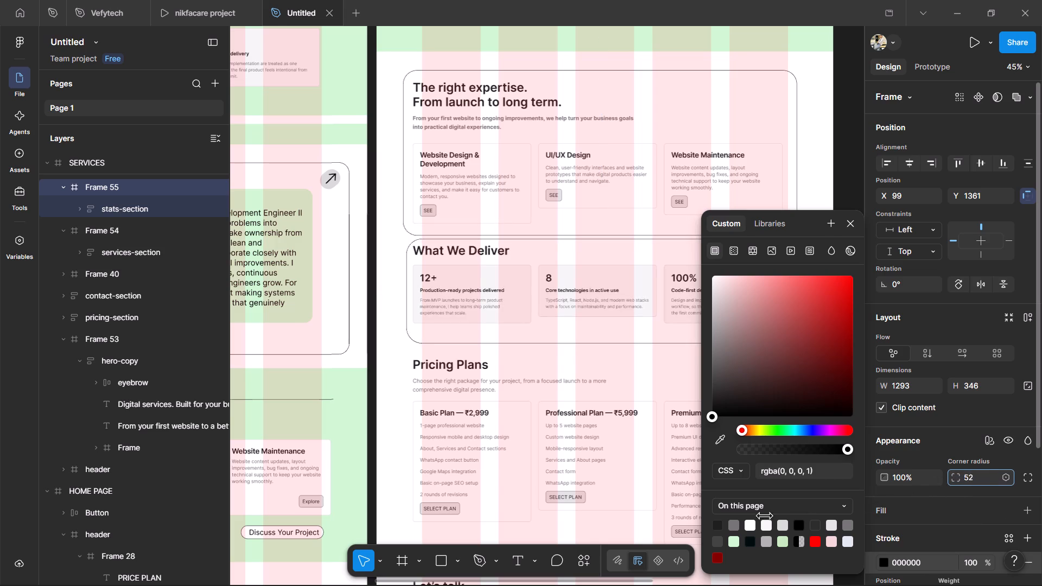
pyautogui.moveTo(302, 349); pyautogui.dragTo(297, 329)
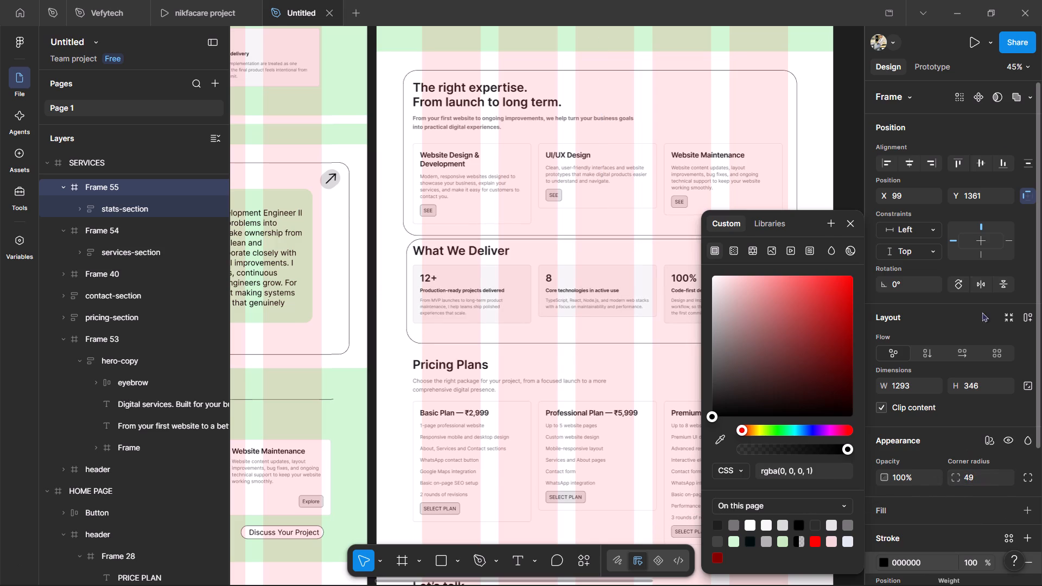
pyautogui.click(842, 170)
# Stretch the "Core technologies in active use" stat card to a height of 193, matching its neighbouring cards.
pyautogui.doubleClick(472, 297)
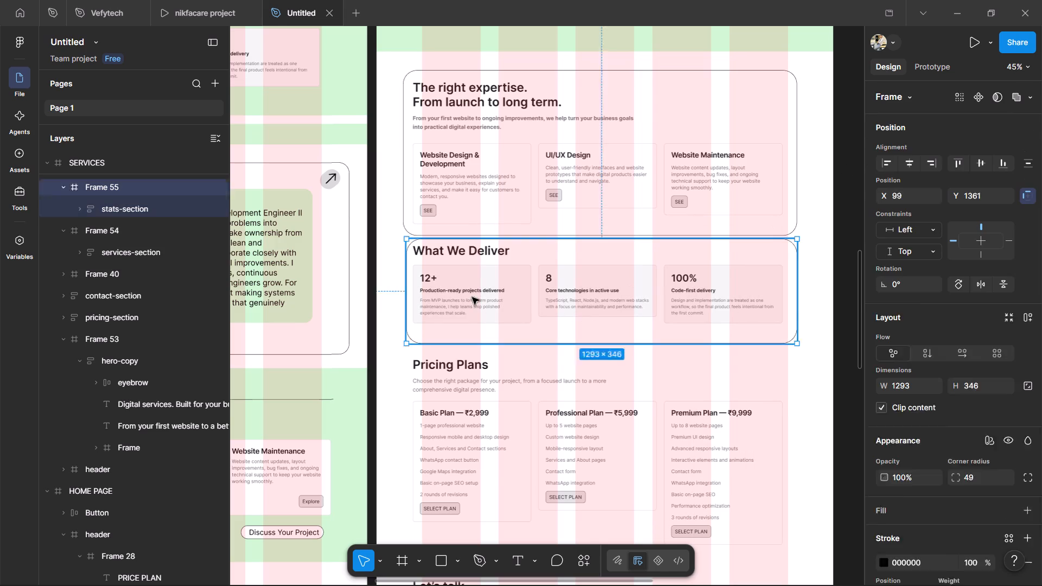
pyautogui.doubleClick(593, 305)
pyautogui.doubleClick(586, 312)
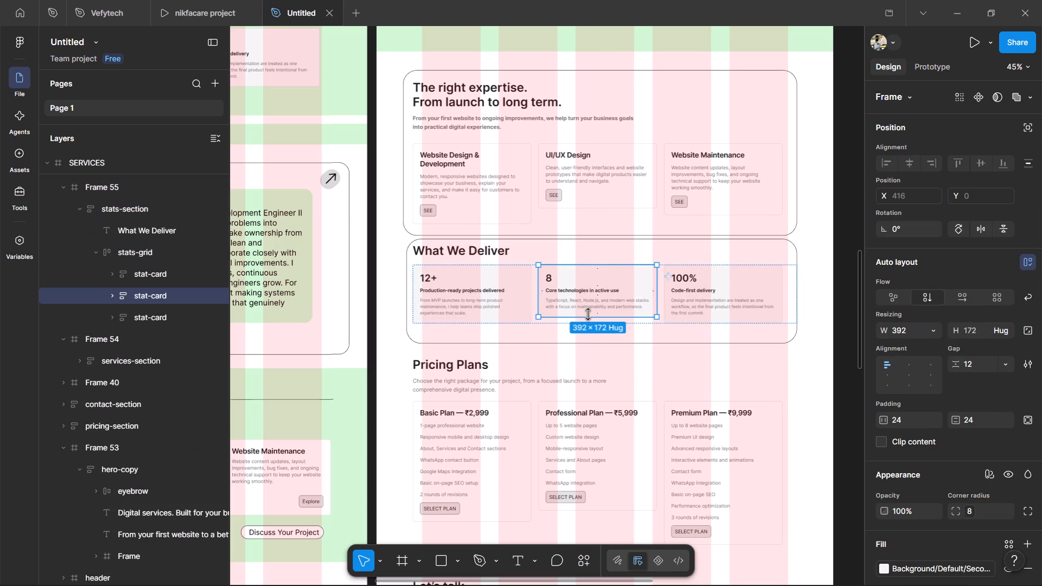
pyautogui.moveTo(588, 314); pyautogui.dragTo(592, 325)
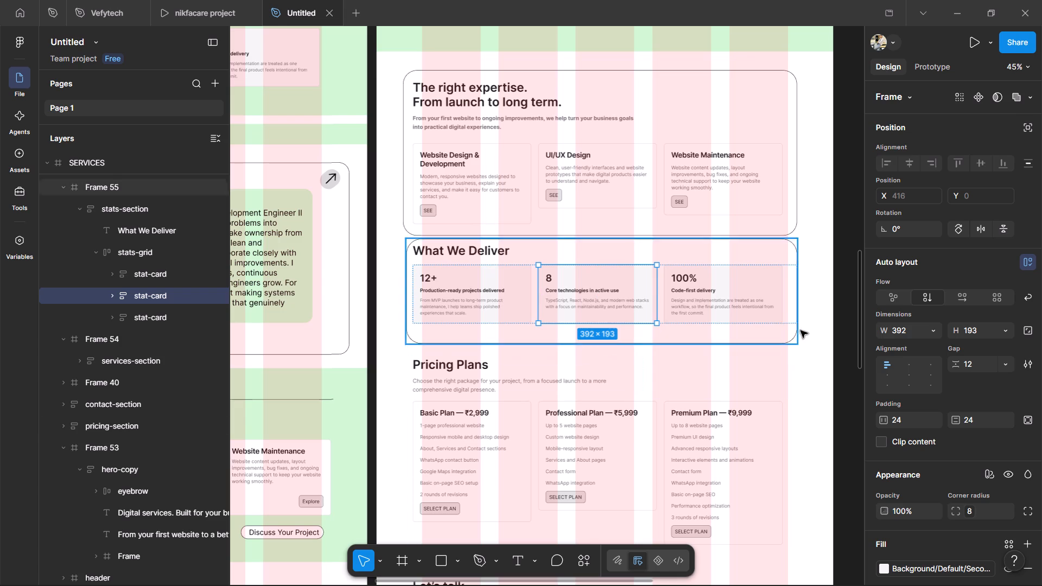
pyautogui.doubleClick(835, 333)
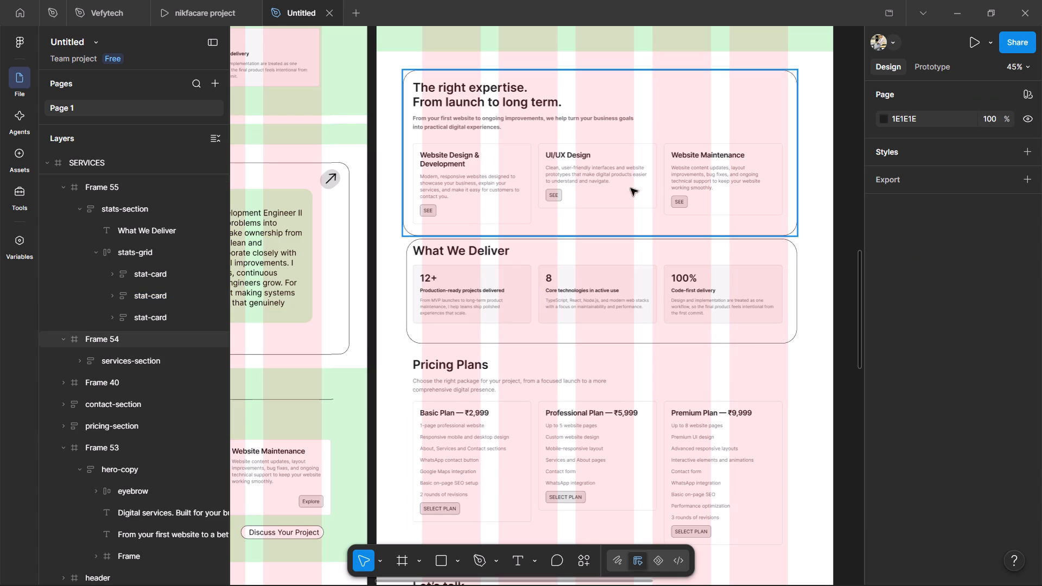
# Stretch the UI/UX Design card to 266 high and extend the Website Maintenance card to the same bottom edge.
pyautogui.tripleClick(612, 197)
pyautogui.doubleClick(612, 197)
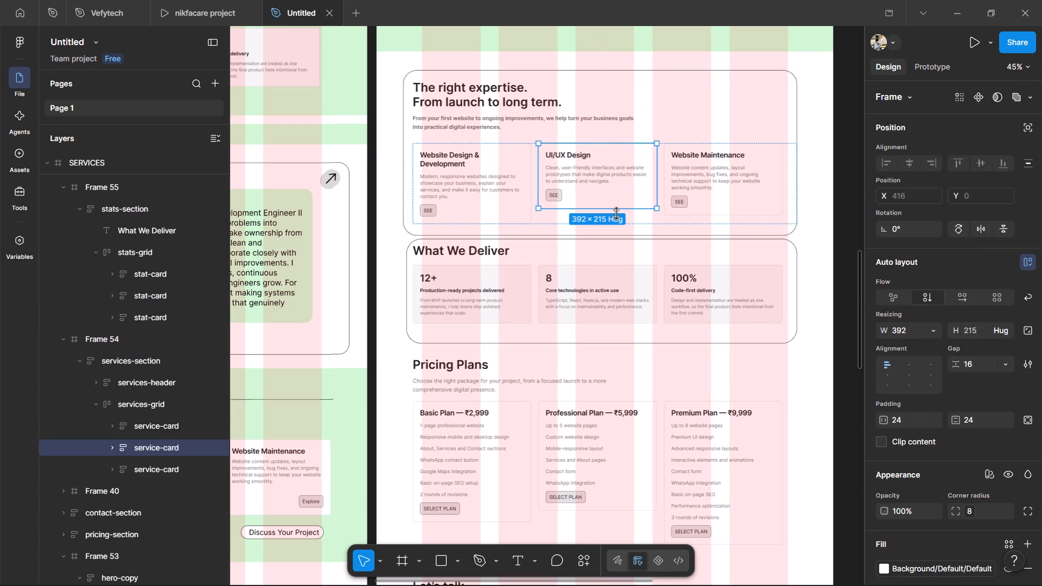
pyautogui.moveTo(618, 211); pyautogui.dragTo(622, 224)
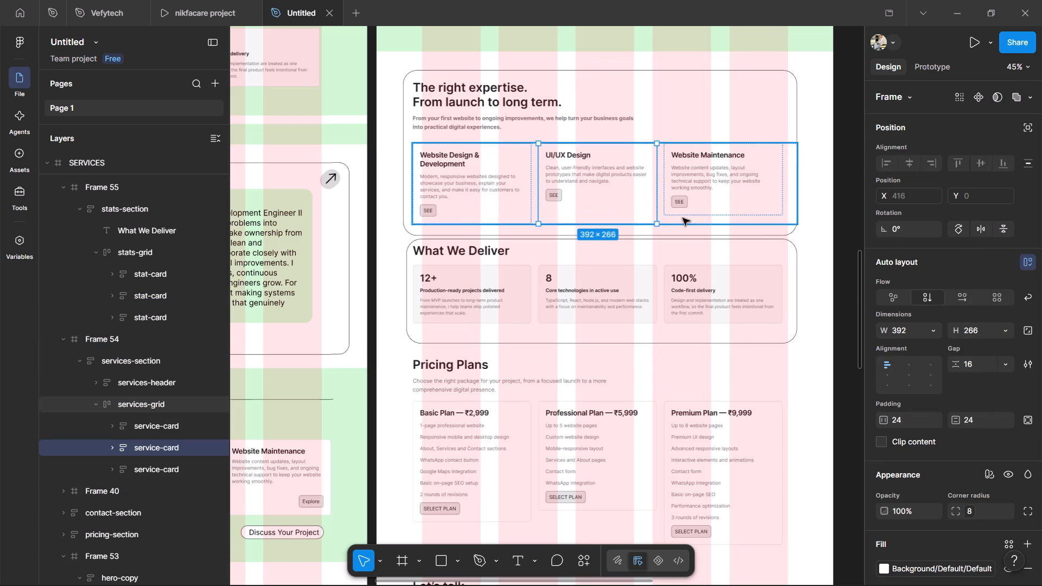
pyautogui.click(698, 205)
pyautogui.moveTo(700, 214); pyautogui.dragTo(701, 224)
pyautogui.click(839, 185)
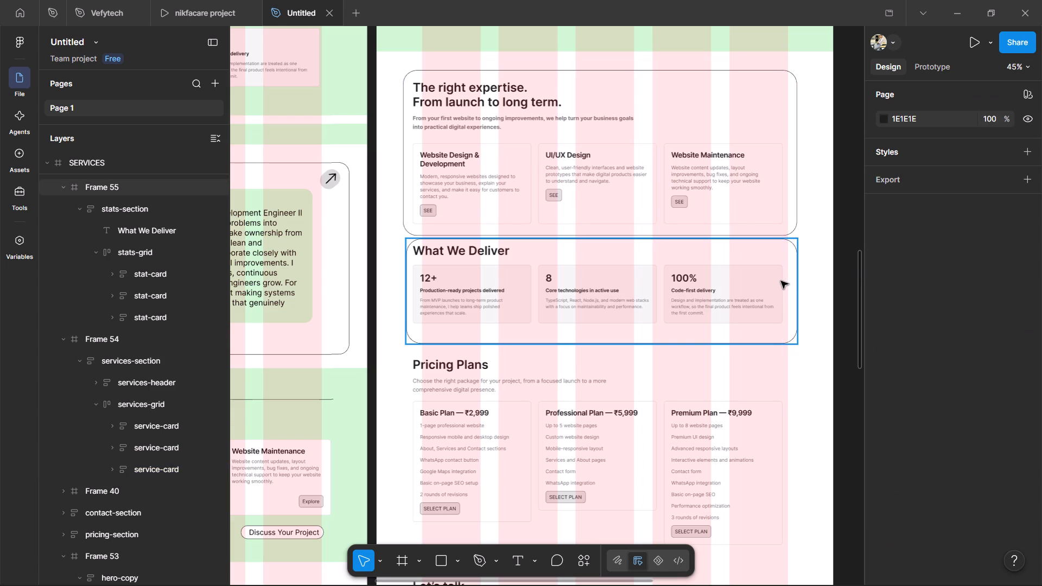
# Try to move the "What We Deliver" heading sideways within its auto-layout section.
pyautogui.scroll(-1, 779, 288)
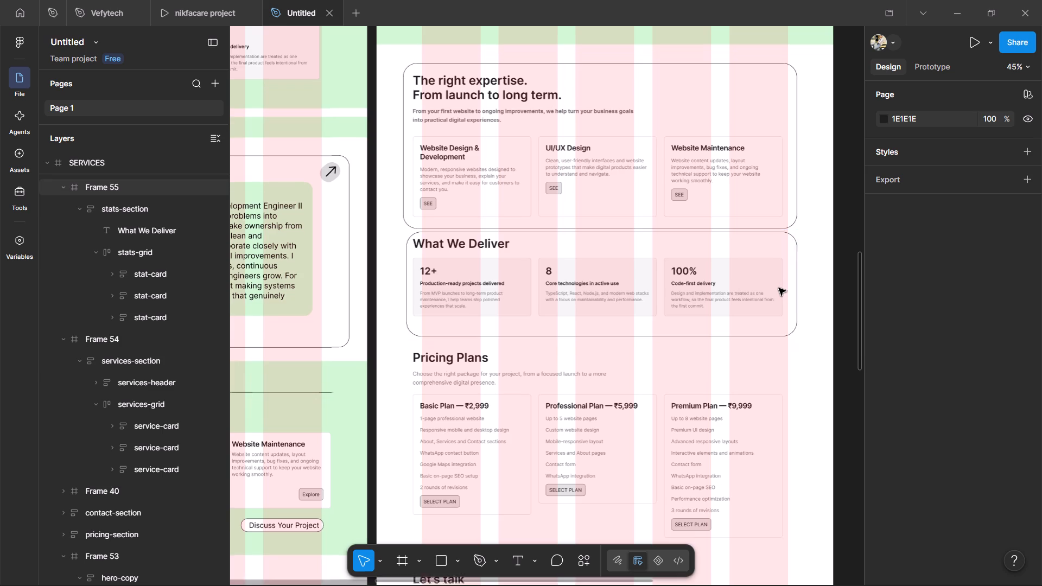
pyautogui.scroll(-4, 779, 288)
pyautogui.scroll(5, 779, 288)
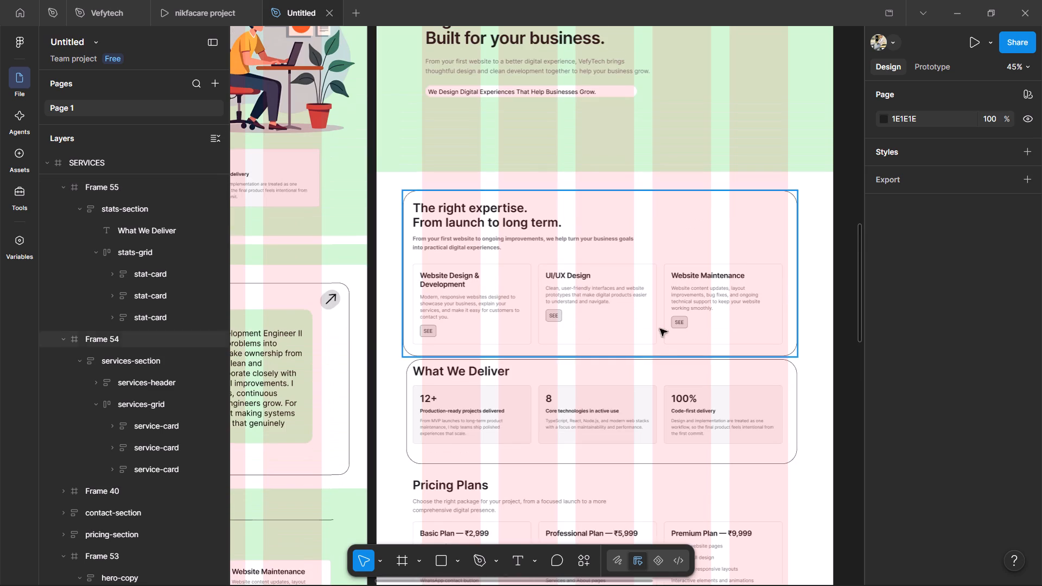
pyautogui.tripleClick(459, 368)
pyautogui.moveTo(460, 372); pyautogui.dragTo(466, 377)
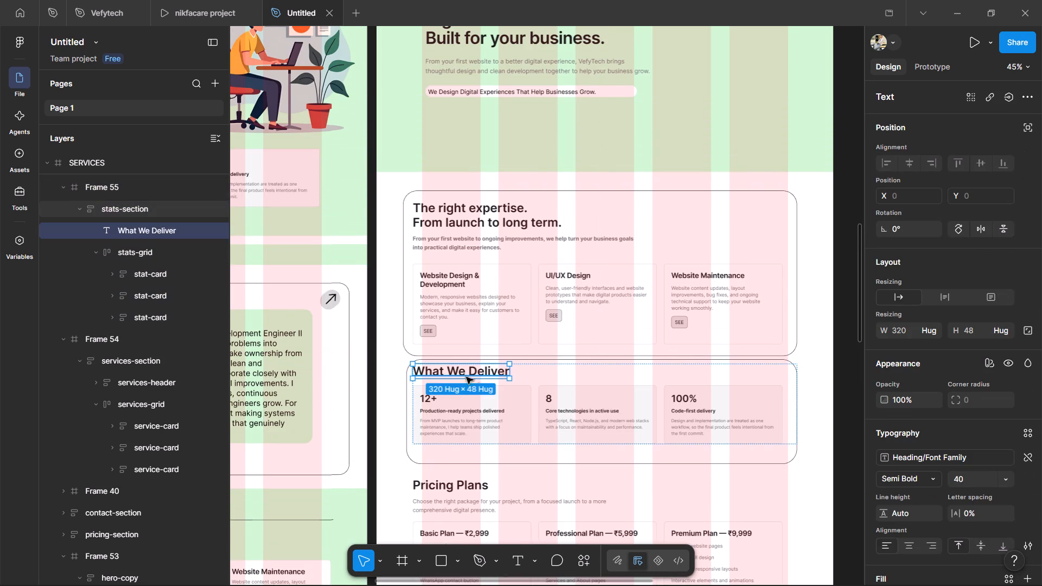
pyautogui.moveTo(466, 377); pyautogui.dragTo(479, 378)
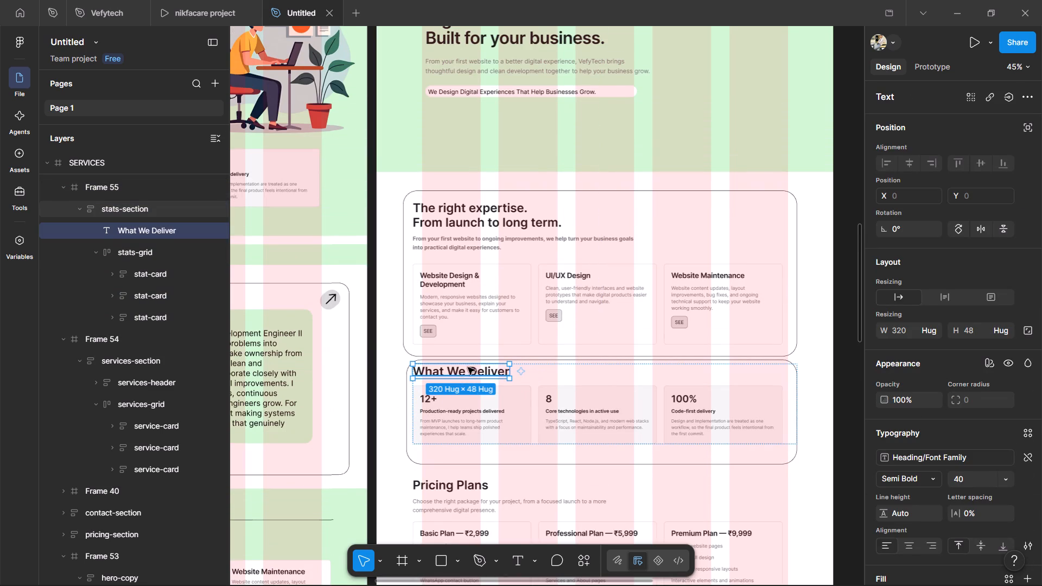
# Remove auto layout from the stats-section frame holding the "What We Deliver" heading and stat cards.
pyautogui.click(586, 392)
pyautogui.click(570, 381)
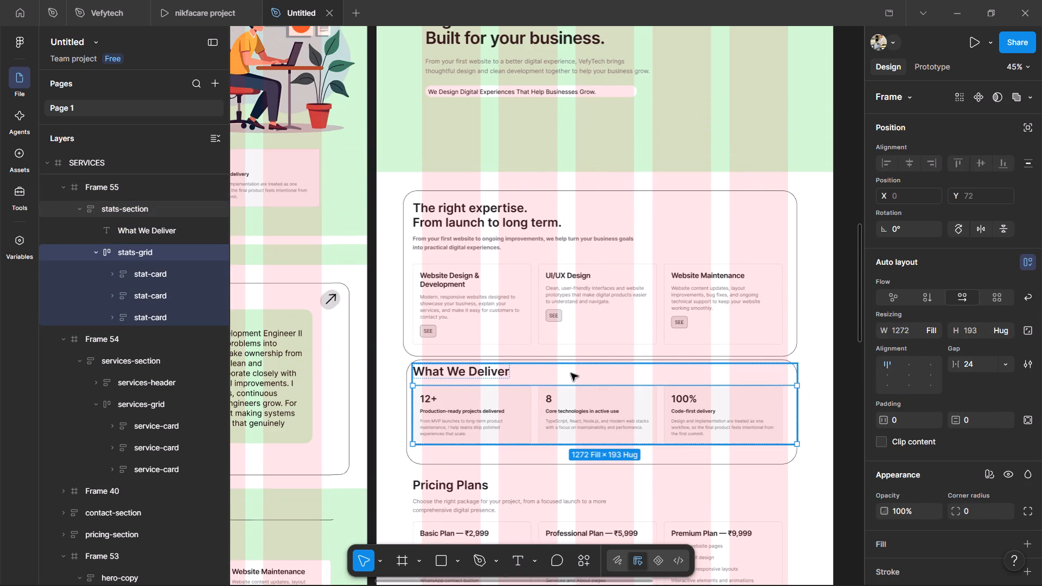
pyautogui.click(571, 373)
pyautogui.click(1025, 317)
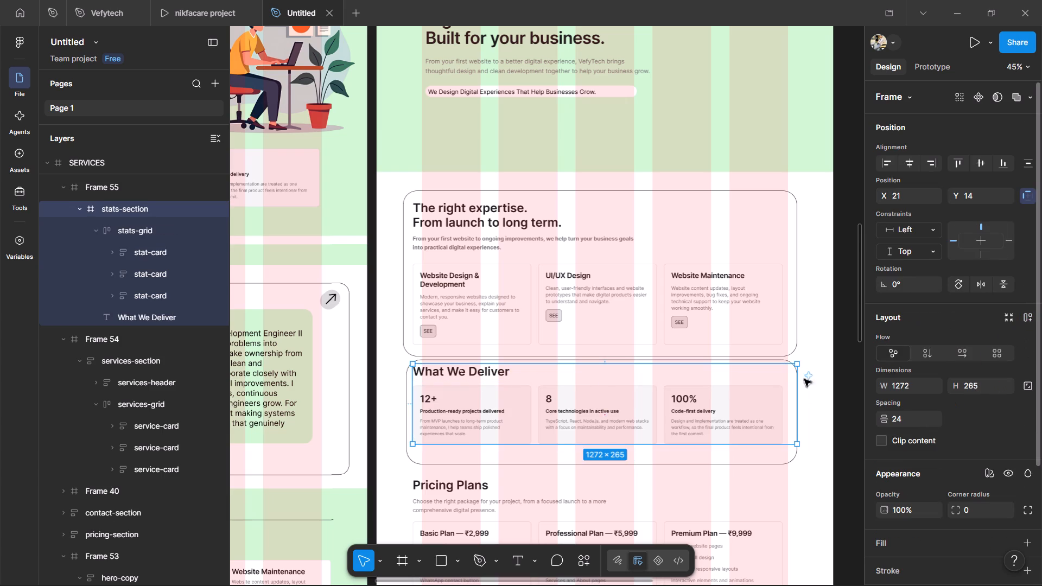
# Move the "What We Deliver" heading horizontally to about X 440, Y 0, above the middle stat card.
pyautogui.doubleClick(485, 377)
pyautogui.moveTo(480, 370); pyautogui.dragTo(509, 370)
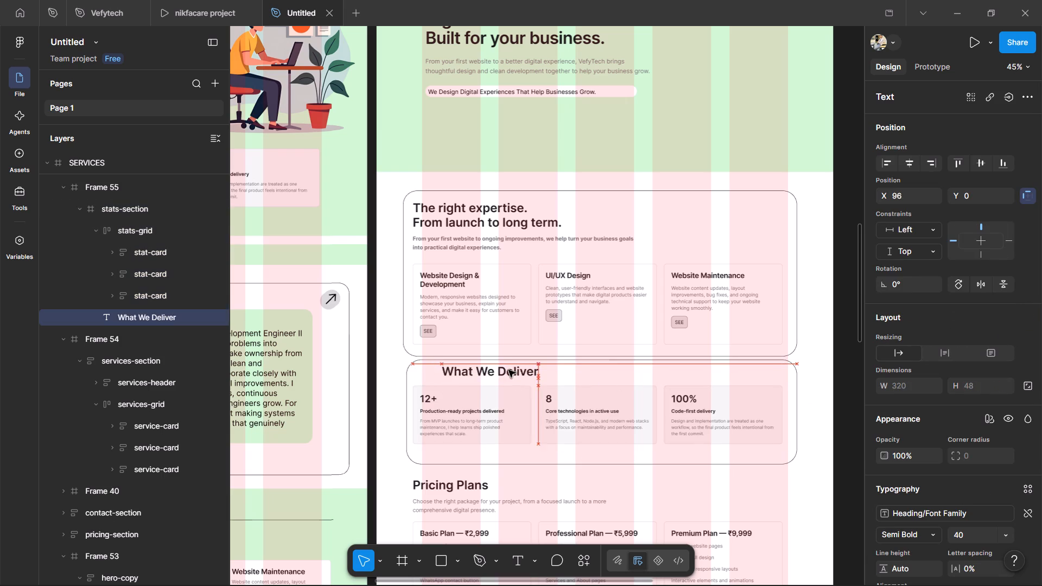
pyautogui.moveTo(509, 370); pyautogui.dragTo(503, 371)
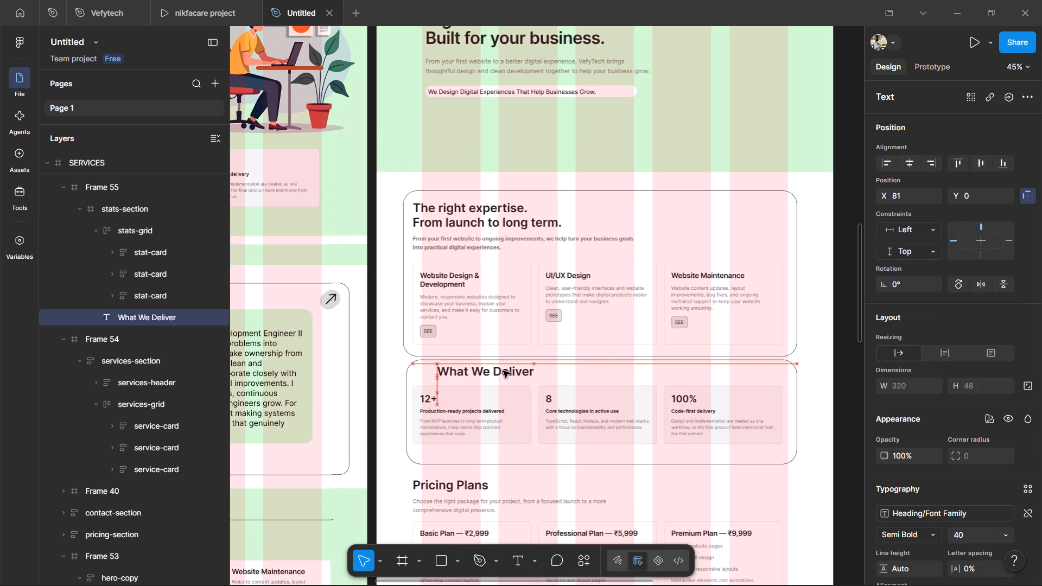
pyautogui.moveTo(503, 371); pyautogui.dragTo(606, 371)
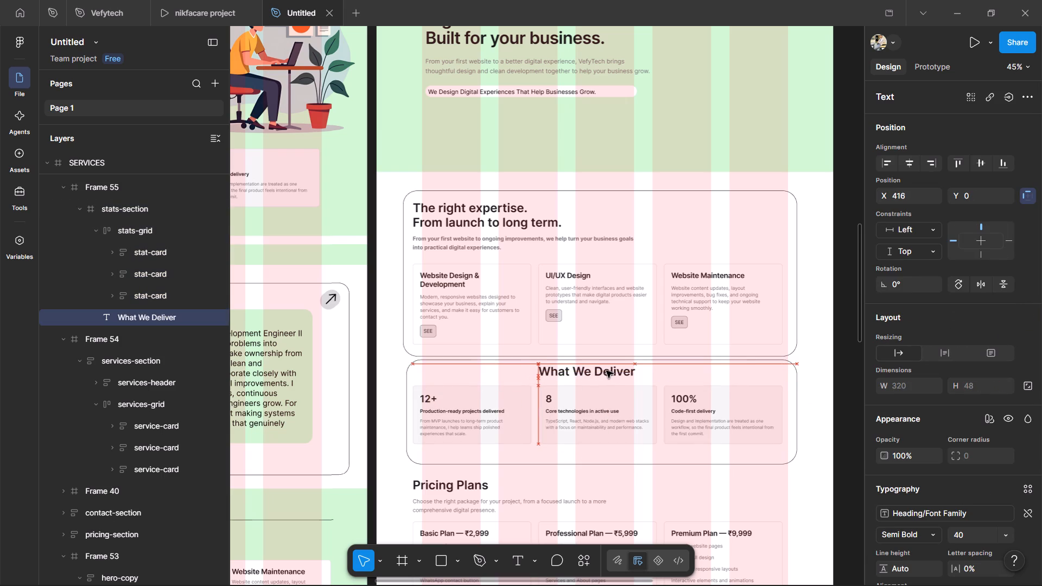
pyautogui.moveTo(606, 371); pyautogui.dragTo(612, 371)
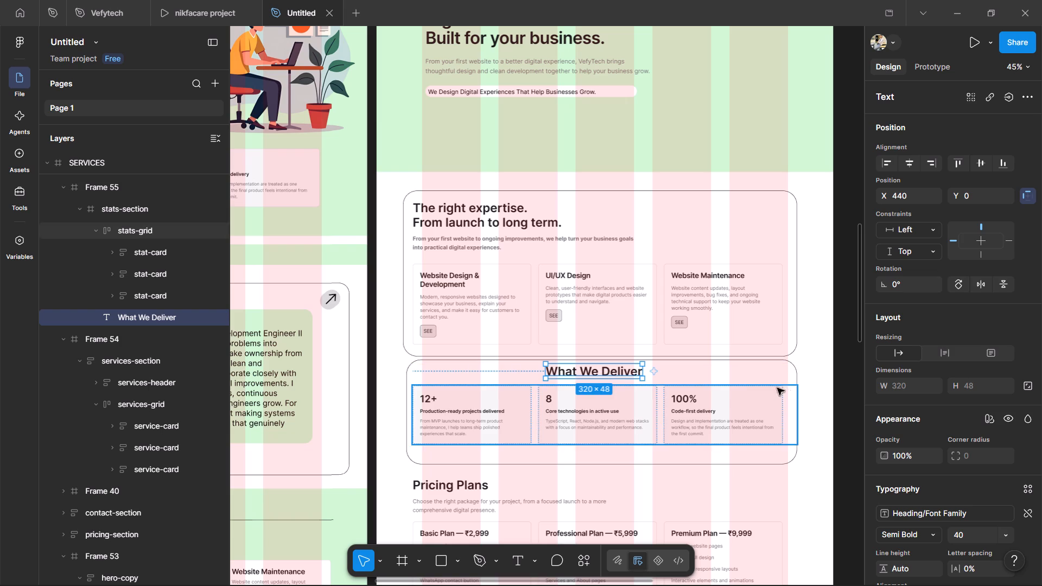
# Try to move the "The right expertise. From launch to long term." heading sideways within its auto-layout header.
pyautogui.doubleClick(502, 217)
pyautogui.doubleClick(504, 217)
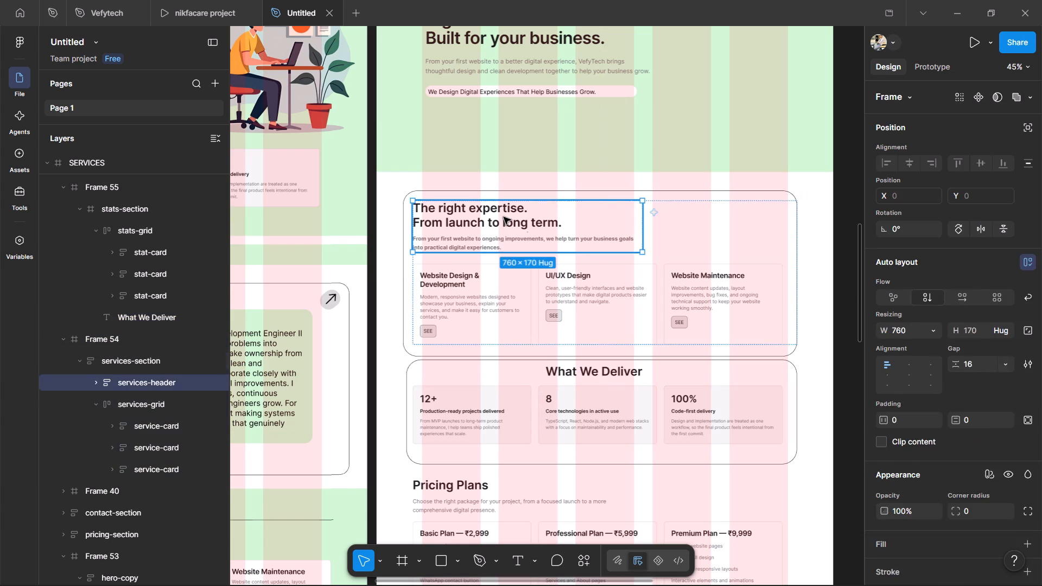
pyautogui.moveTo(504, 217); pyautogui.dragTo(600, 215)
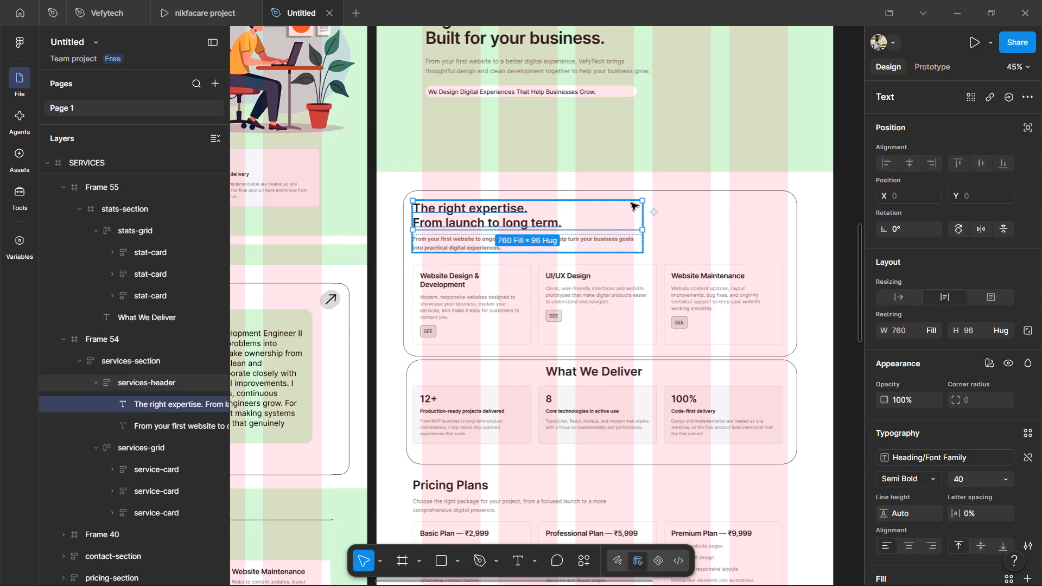
# Remove auto layout from the services-header frame holding the "The right expertise" heading and its description.
pyautogui.click(639, 252)
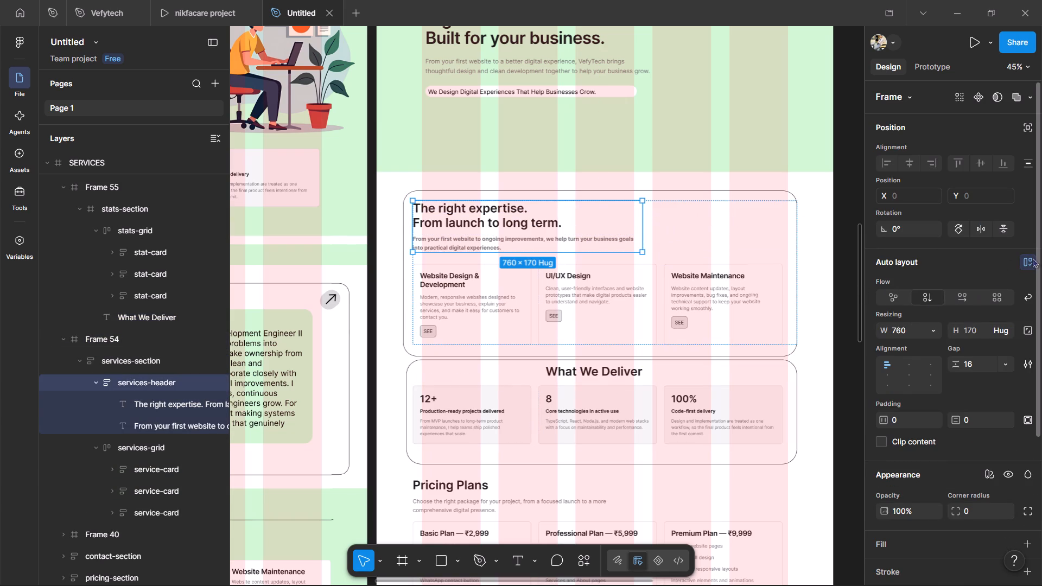
pyautogui.click(1034, 259)
# Move the "The right expertise. From launch to long term." heading to about X 380, Y -11 and deselect it.
pyautogui.doubleClick(514, 217)
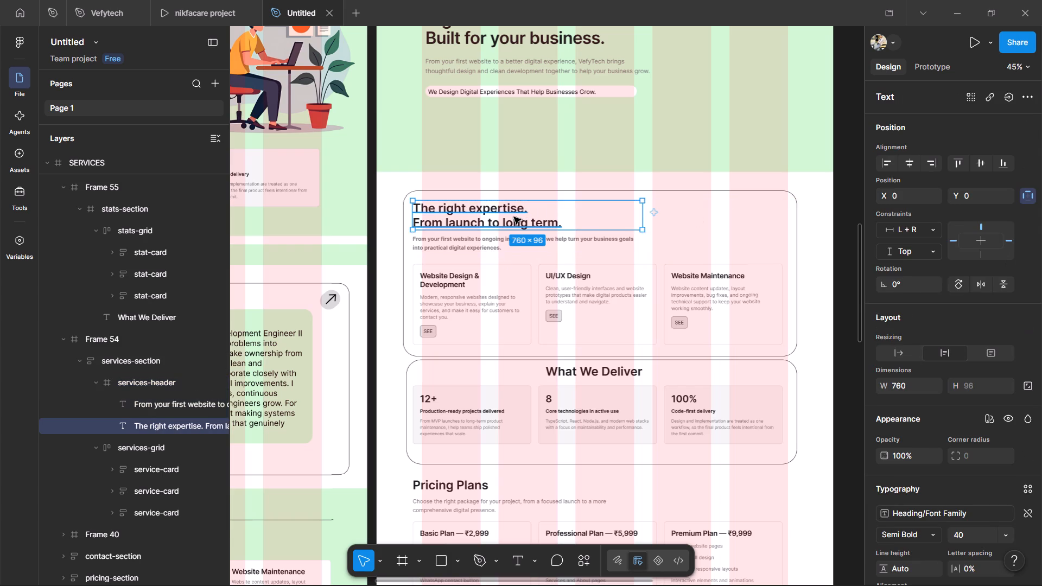
pyautogui.moveTo(514, 217); pyautogui.dragTo(628, 211)
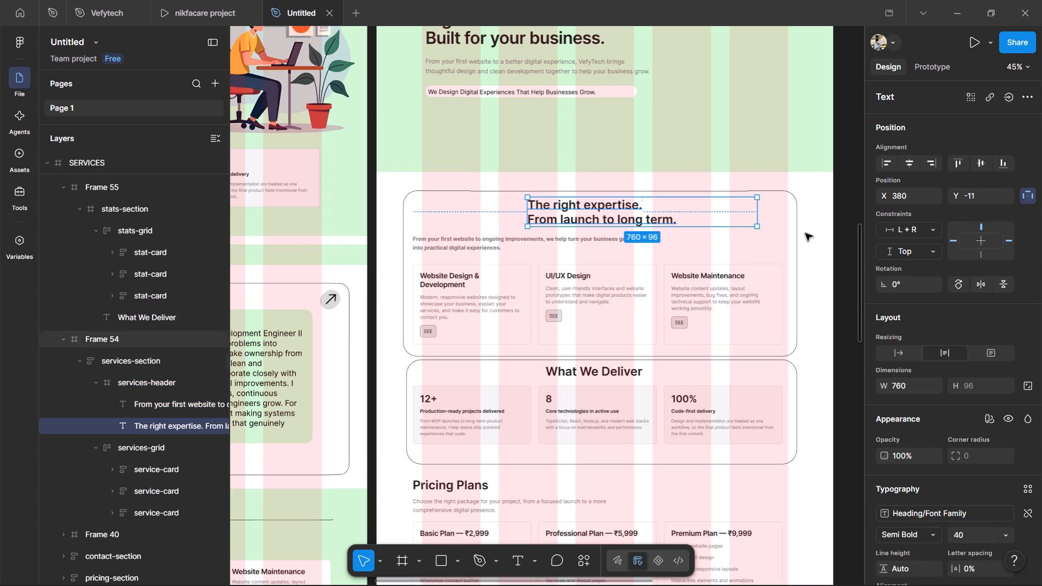
pyautogui.click(842, 234)
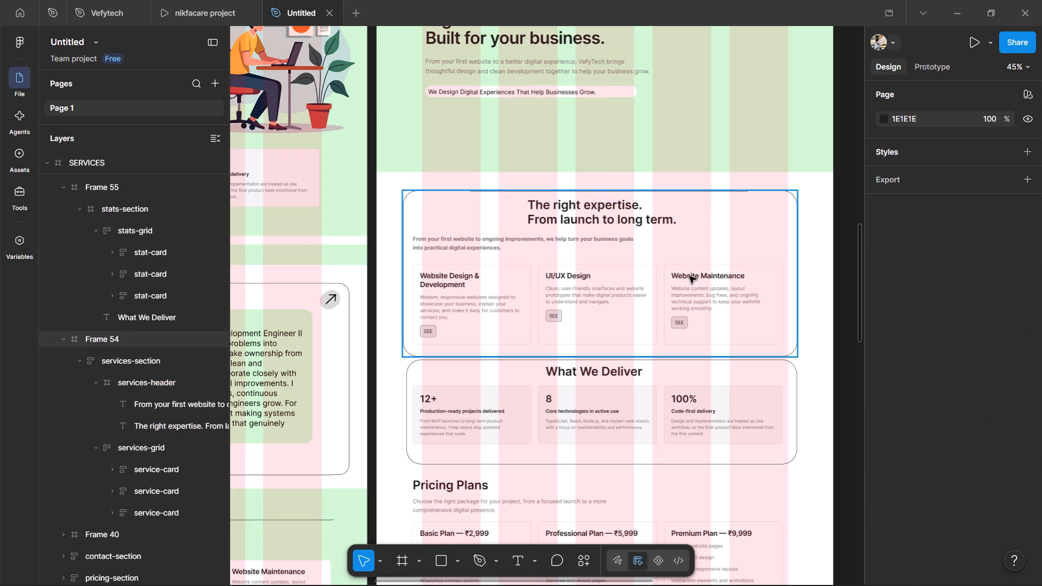